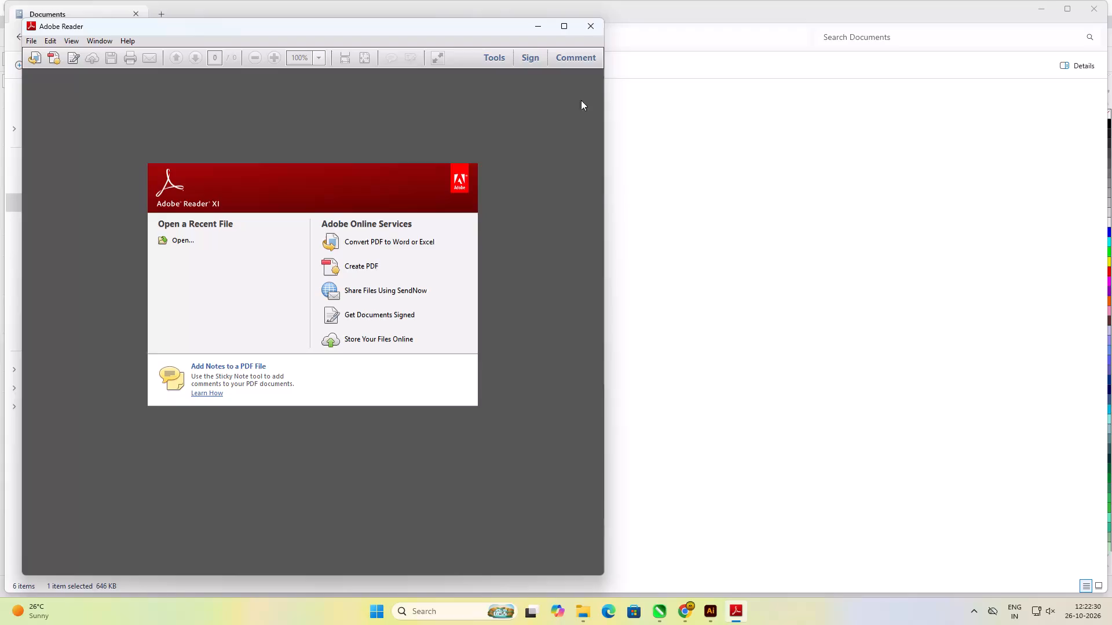
Close the empty Adobe Reader window and clear the file selection in the Documents folder.
{"action": "left_click", "coordinate": [591, 21]}
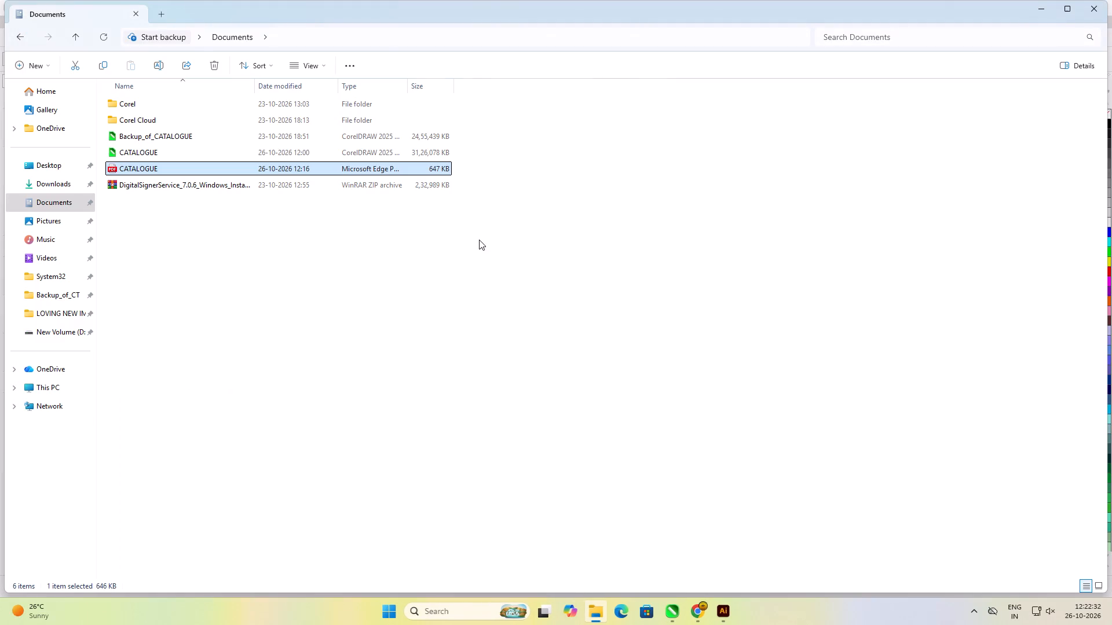
{"action": "left_click", "coordinate": [478, 244]}
{"action": "left_click", "coordinate": [735, 608]}
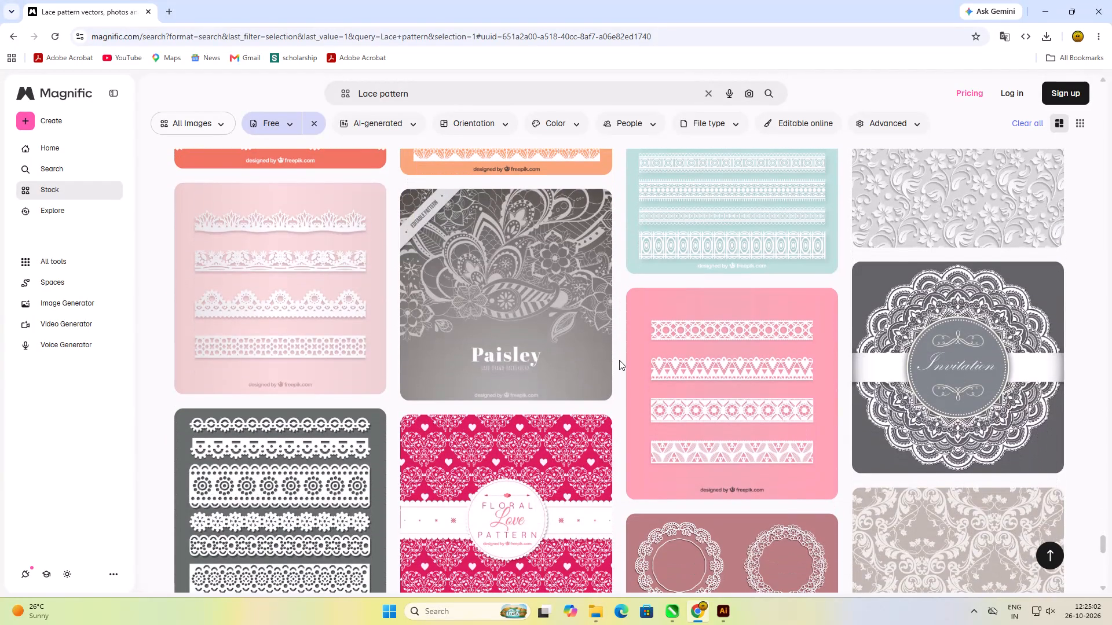
Open the Grey paisley floral background to examine it and its related designs, and return to the Lace pattern results.
{"action": "left_click", "coordinate": [573, 332]}
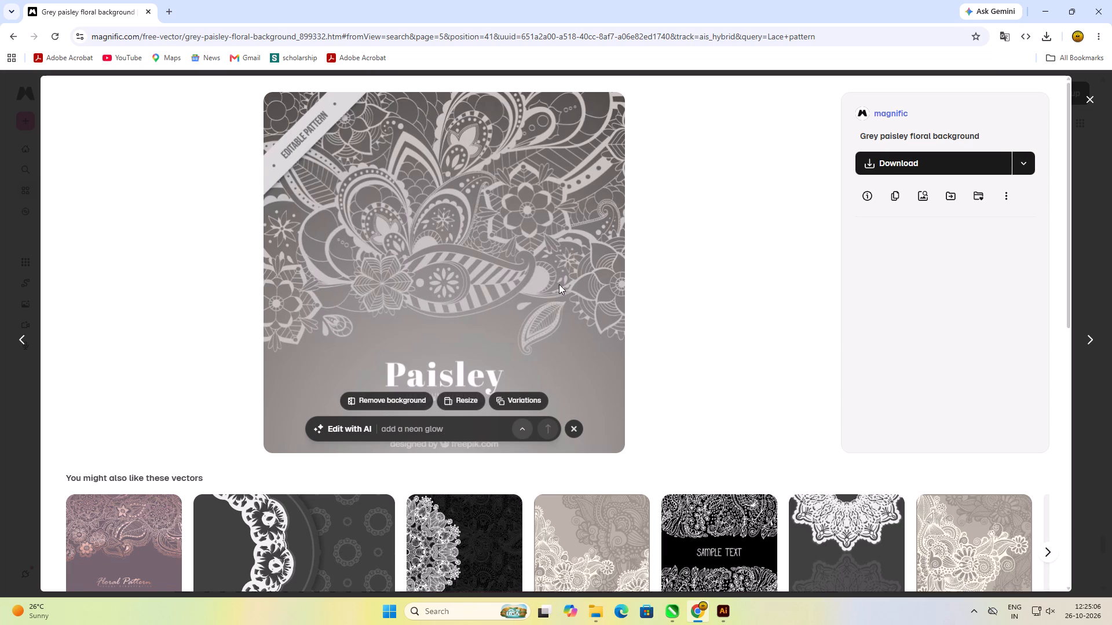
{"action": "scroll", "coordinate": [564, 285], "scroll_direction": "down", "scroll_amount": 3}
{"action": "left_click", "coordinate": [17, 41]}
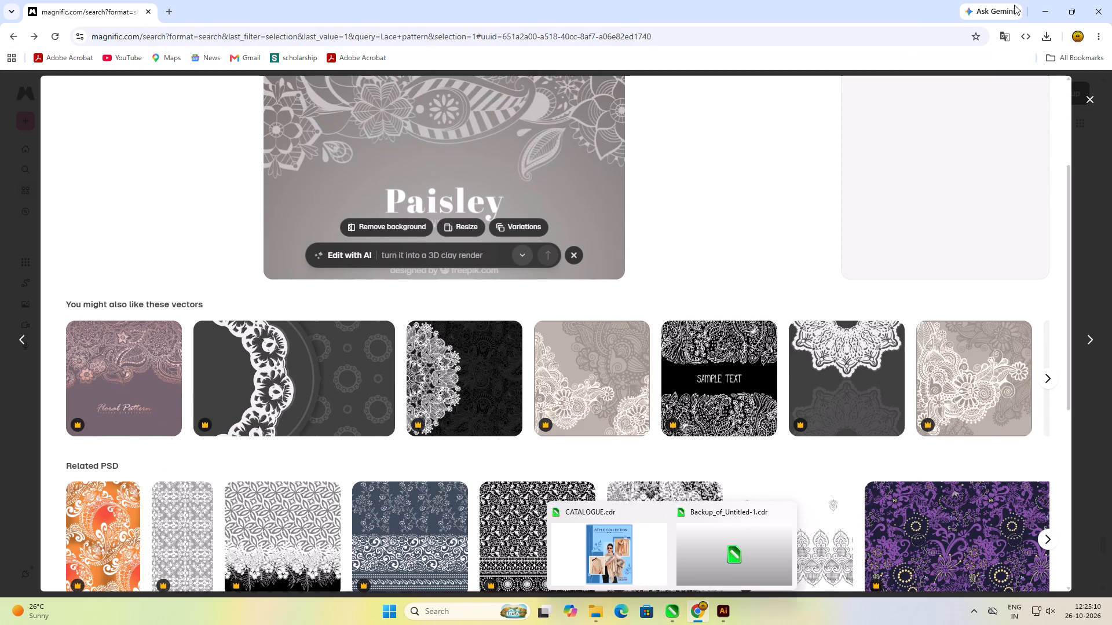
Minimize the browser and close Adobe Illustrator with its empty Untitled-1 document.
{"action": "left_click", "coordinate": [1040, 5]}
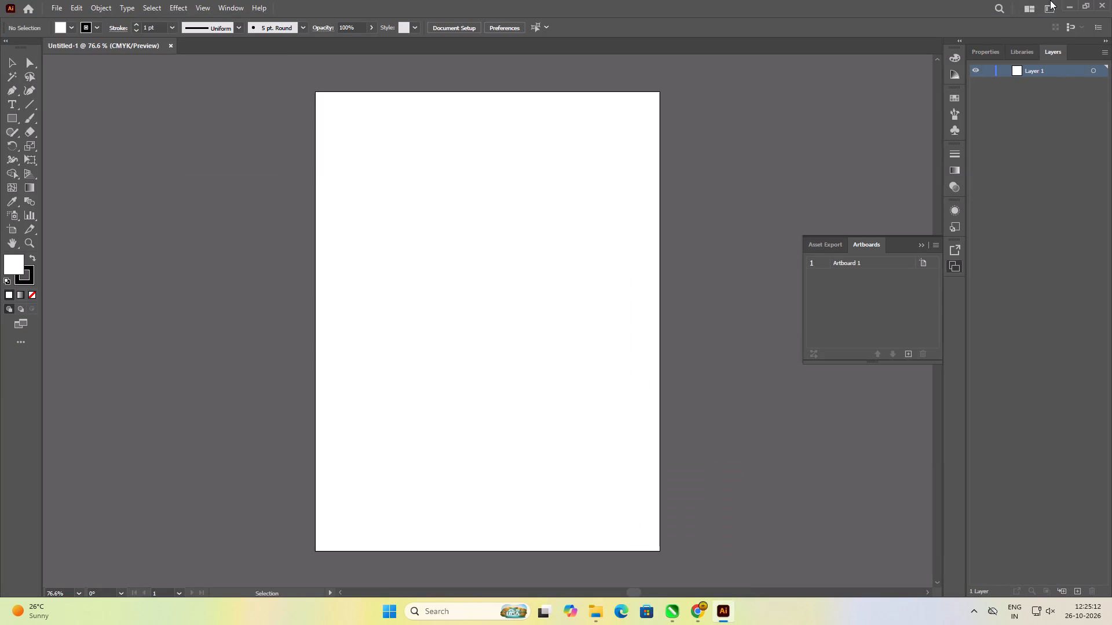
{"action": "left_click", "coordinate": [1111, 7]}
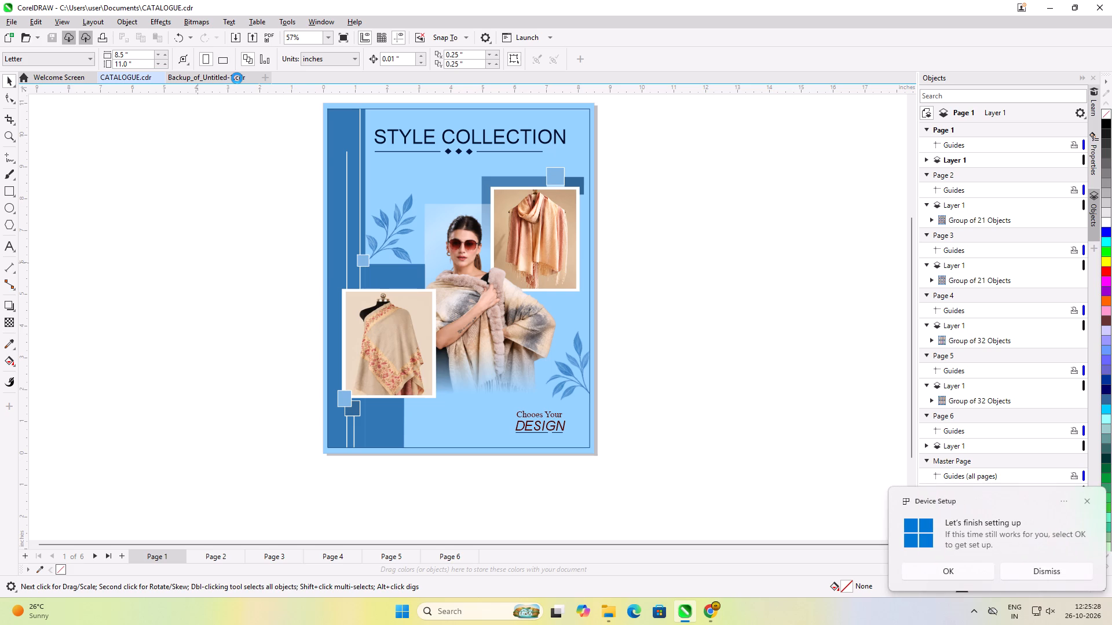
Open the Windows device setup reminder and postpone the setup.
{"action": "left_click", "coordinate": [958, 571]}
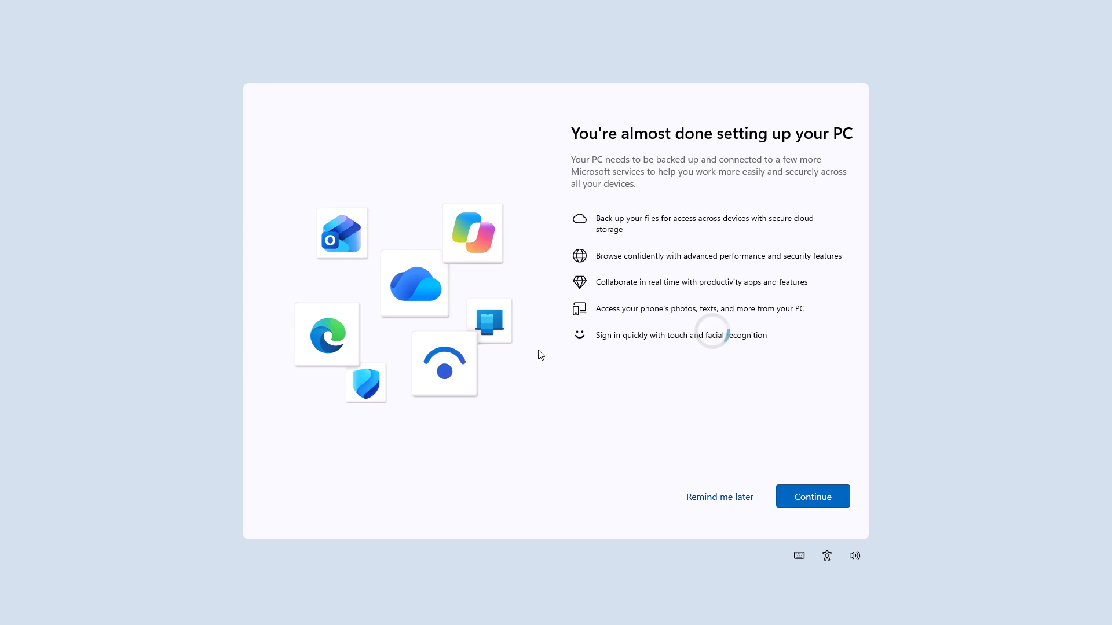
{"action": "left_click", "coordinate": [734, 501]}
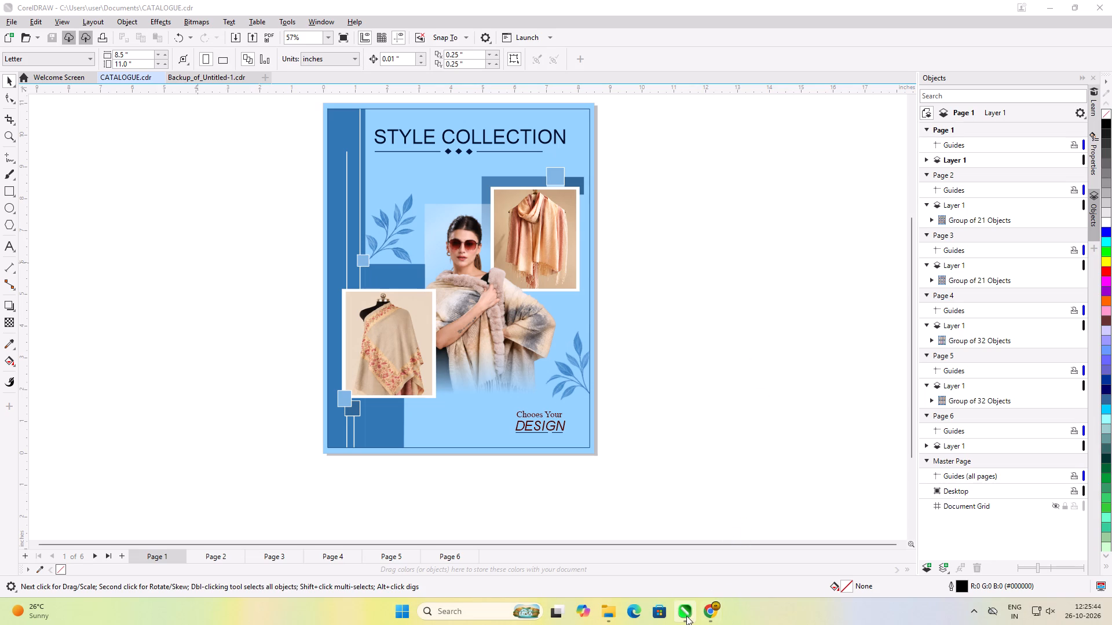
Delete the KuroWindows-win-Setup application from the Downloads folder in File Explorer, and minimize the folder window.
{"action": "left_click", "coordinate": [600, 615]}
{"action": "left_click", "coordinate": [266, 408]}
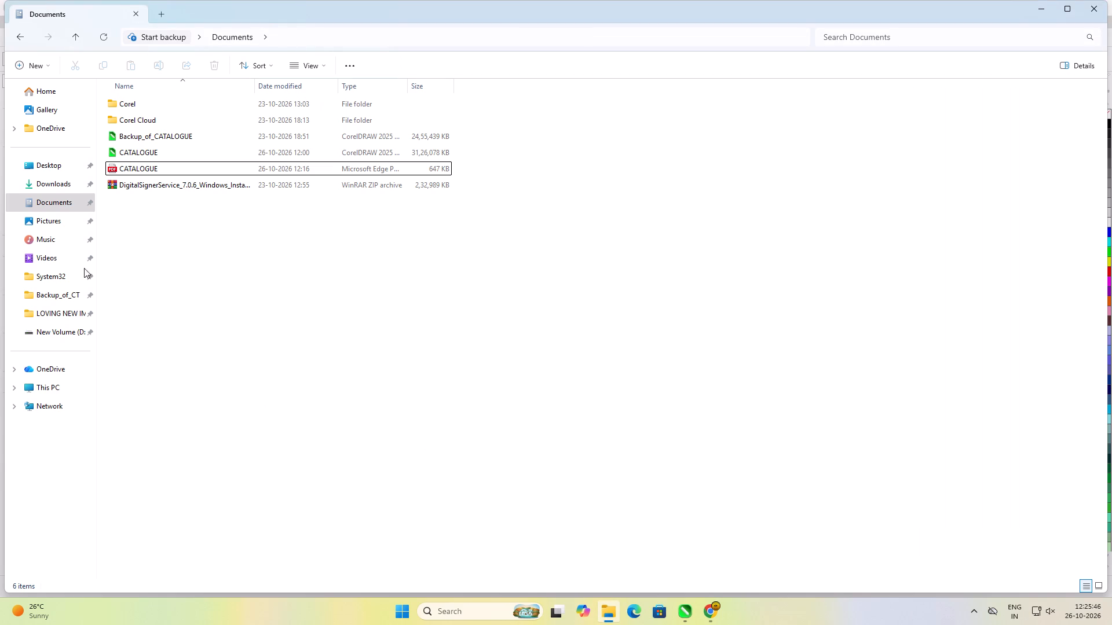
{"action": "left_click", "coordinate": [235, 296]}
{"action": "left_click", "coordinate": [92, 37]}
{"action": "left_click", "coordinate": [98, 37]}
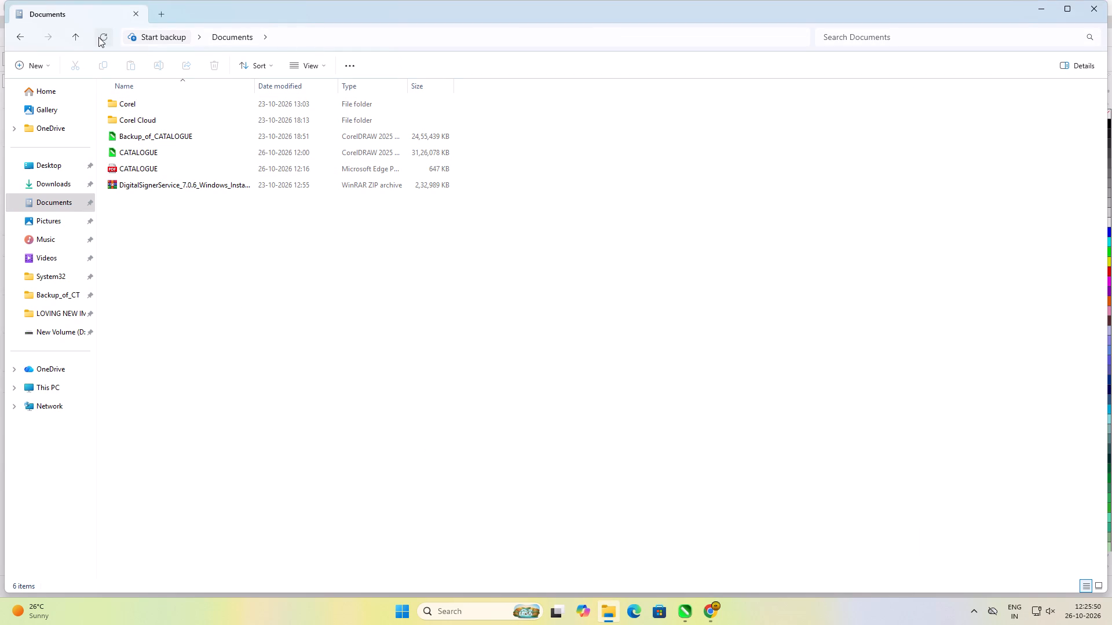
{"action": "left_click", "coordinate": [20, 41]}
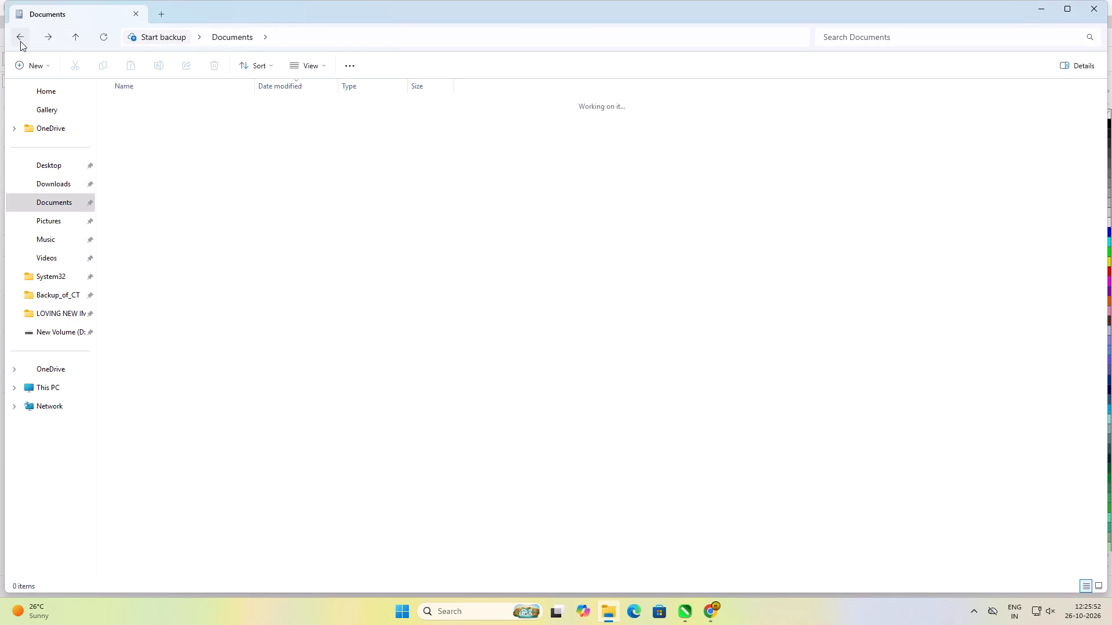
{"action": "left_click", "coordinate": [20, 41]}
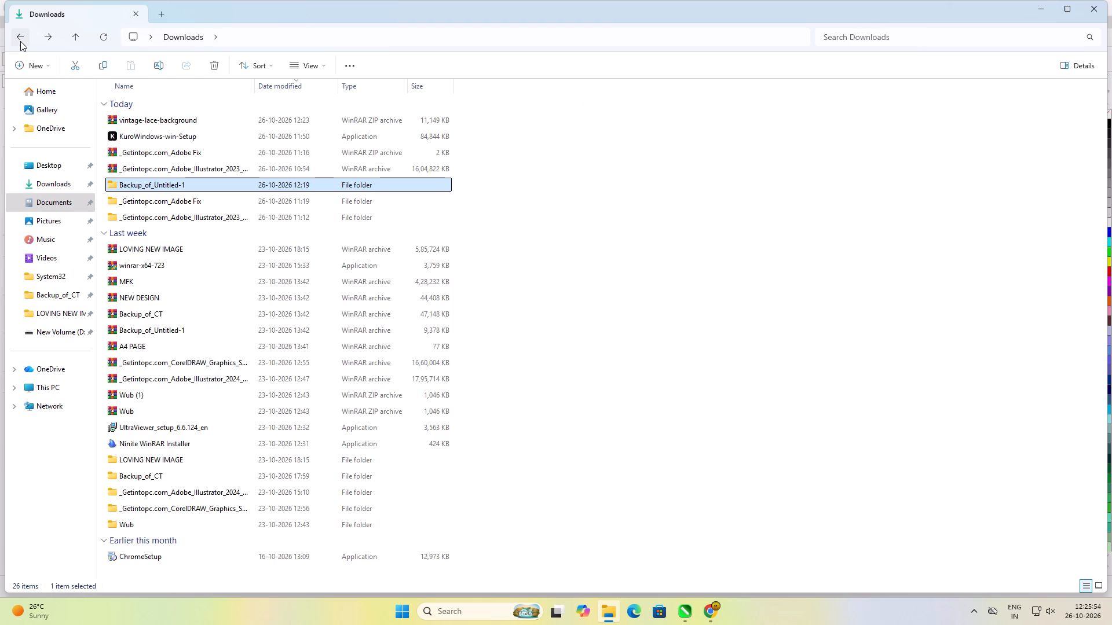
{"action": "left_click", "coordinate": [552, 209]}
{"action": "left_click", "coordinate": [161, 134]}
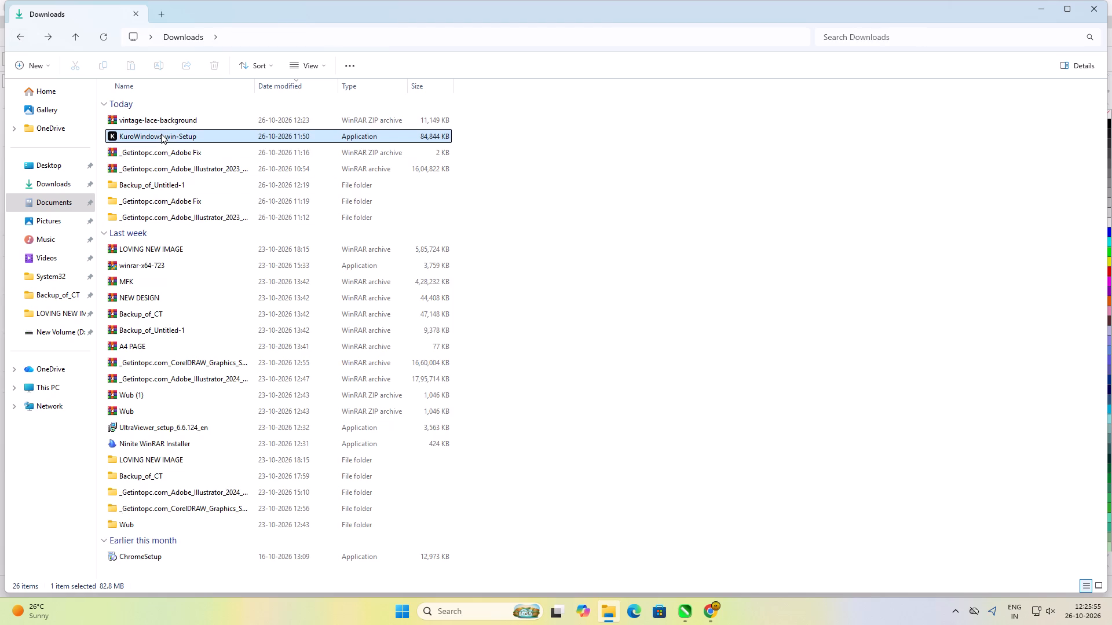
{"action": "key", "text": "Delete"}
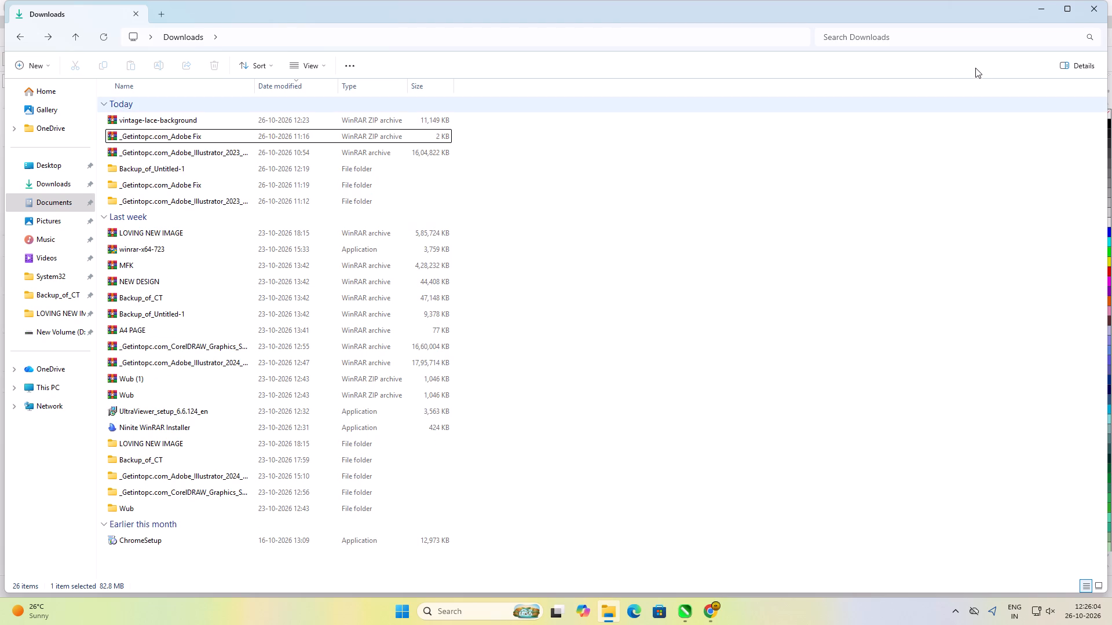
{"action": "left_click", "coordinate": [1034, 5]}
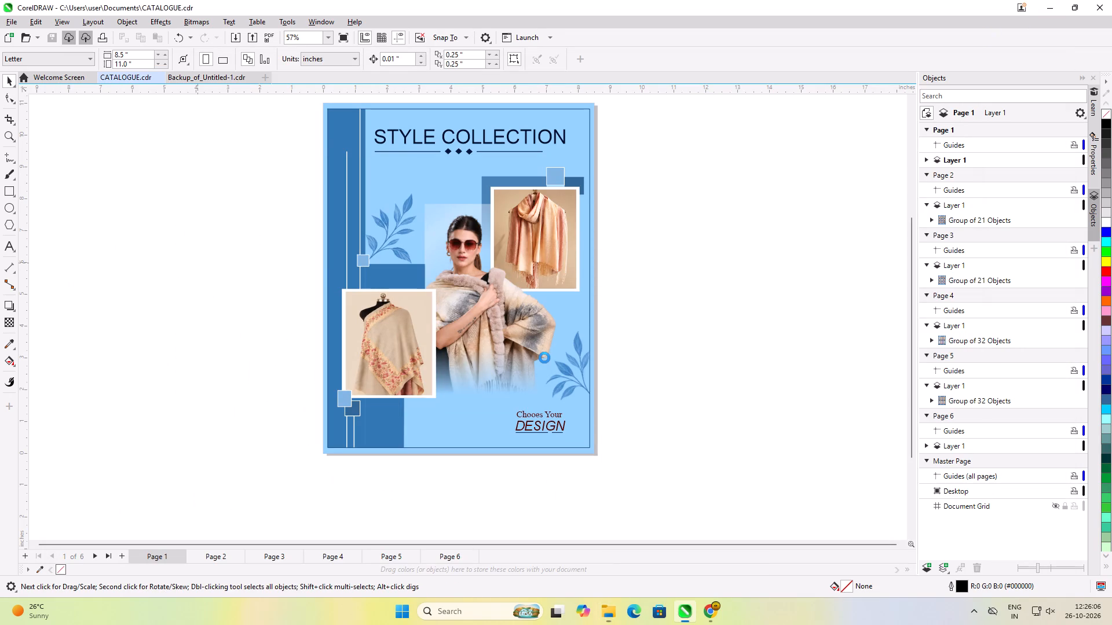
Show the desktop to check it, and switch back to CATALOGUE.cdr in CorelDRAW.
{"action": "left_click", "coordinate": [1111, 624]}
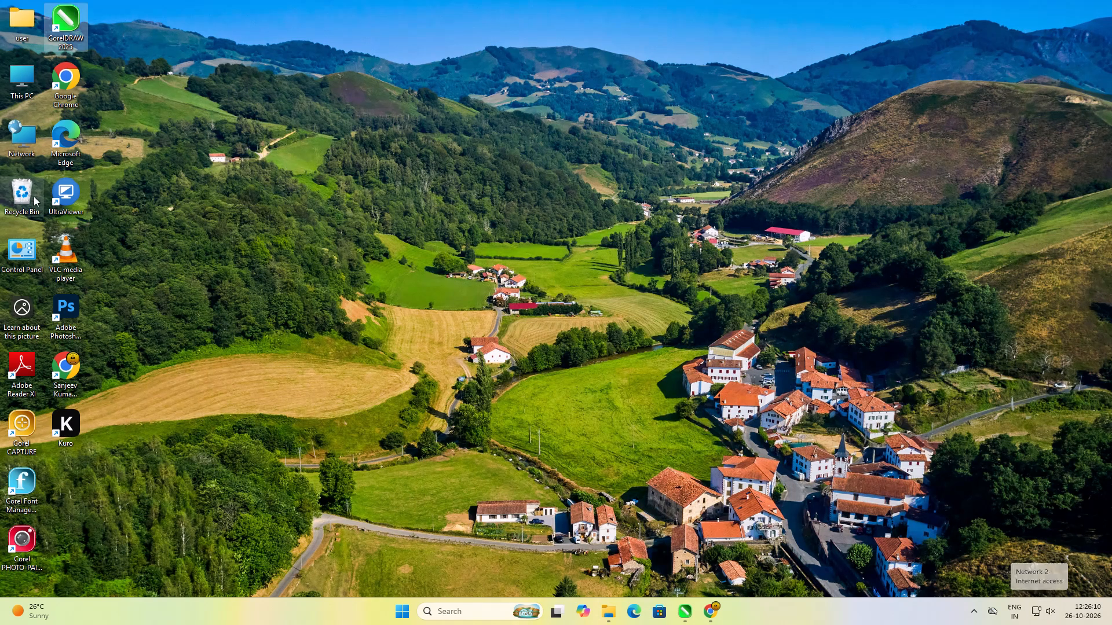
{"action": "left_click", "coordinate": [695, 616]}
{"action": "left_click", "coordinate": [652, 565]}
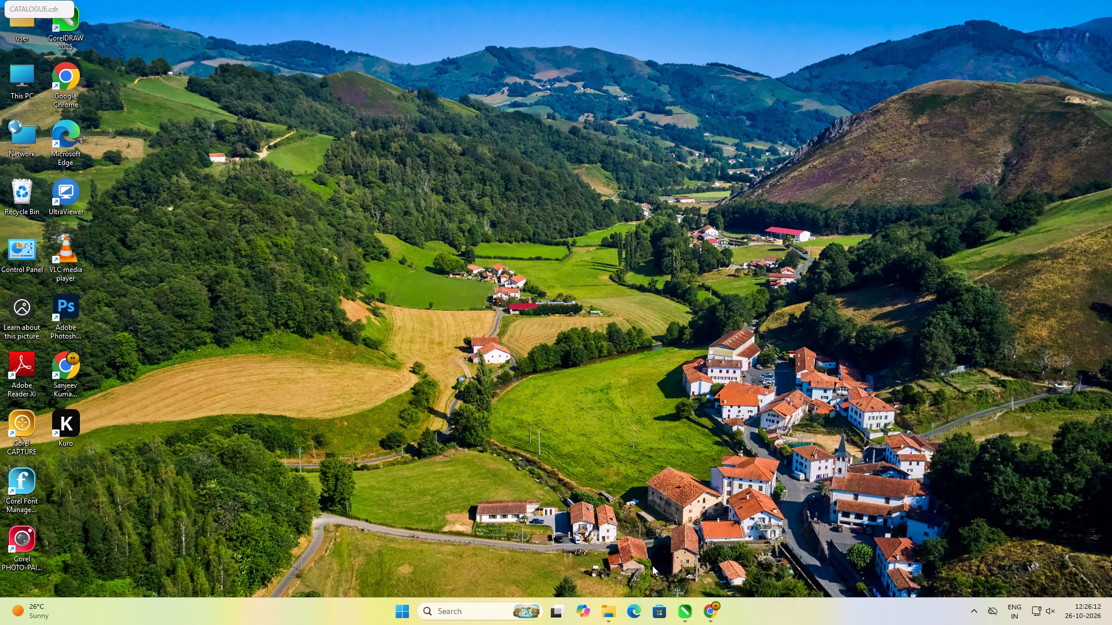
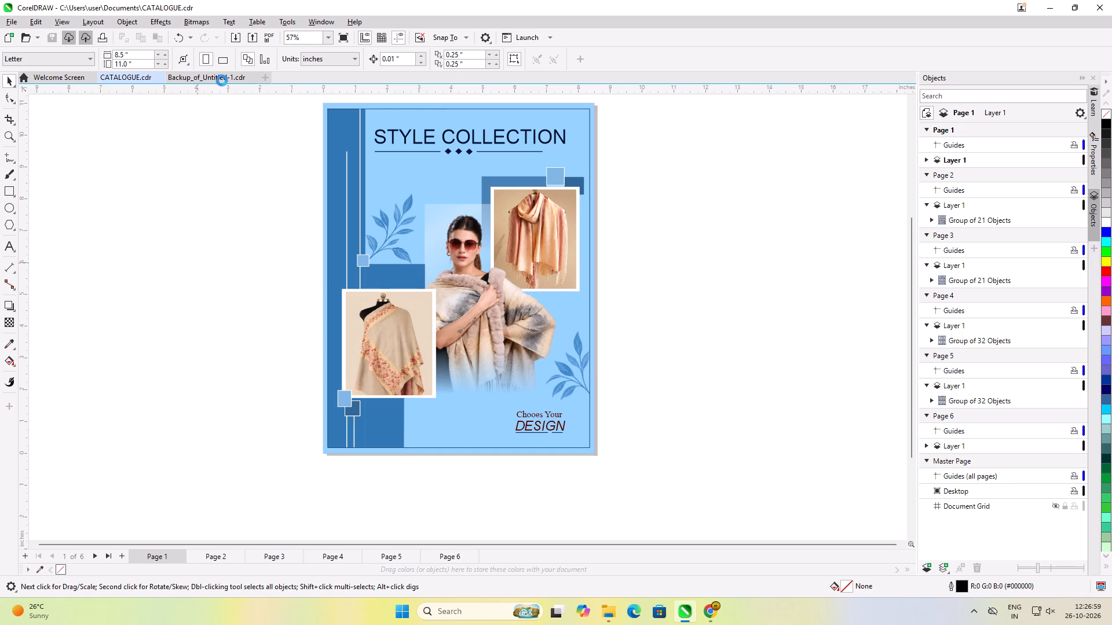
Switch to File Explorer and look through Downloads, Desktop, New Volume (D:) and Local Disk (C:).
{"action": "left_click", "coordinate": [610, 561]}
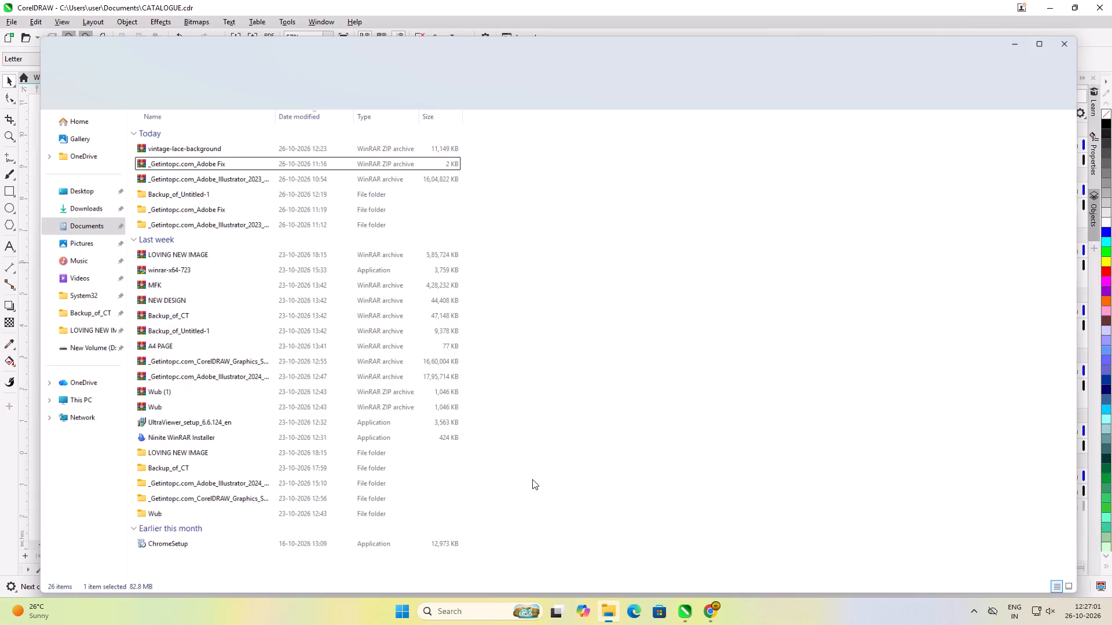
{"action": "left_click", "coordinate": [61, 212]}
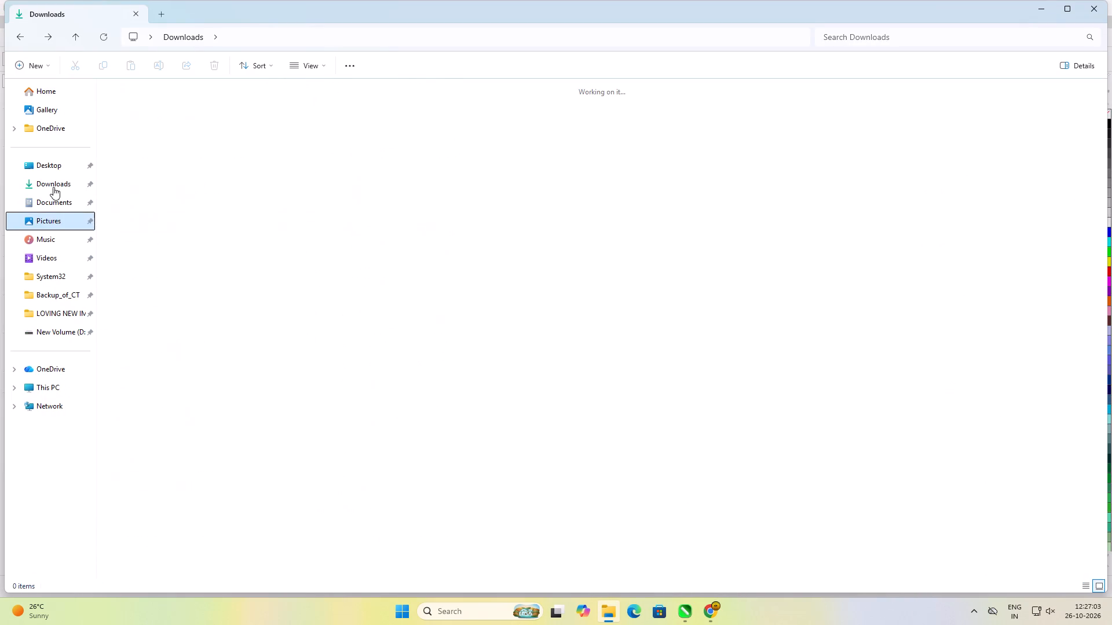
{"action": "left_click", "coordinate": [53, 187]}
{"action": "left_click", "coordinate": [48, 91]}
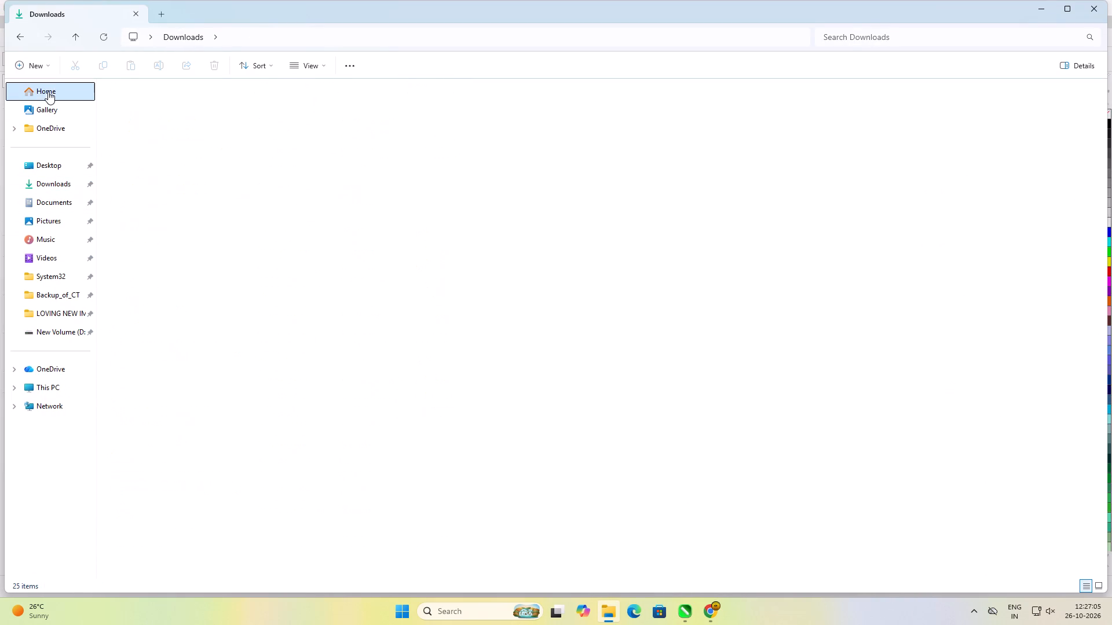
{"action": "left_click", "coordinate": [46, 161]}
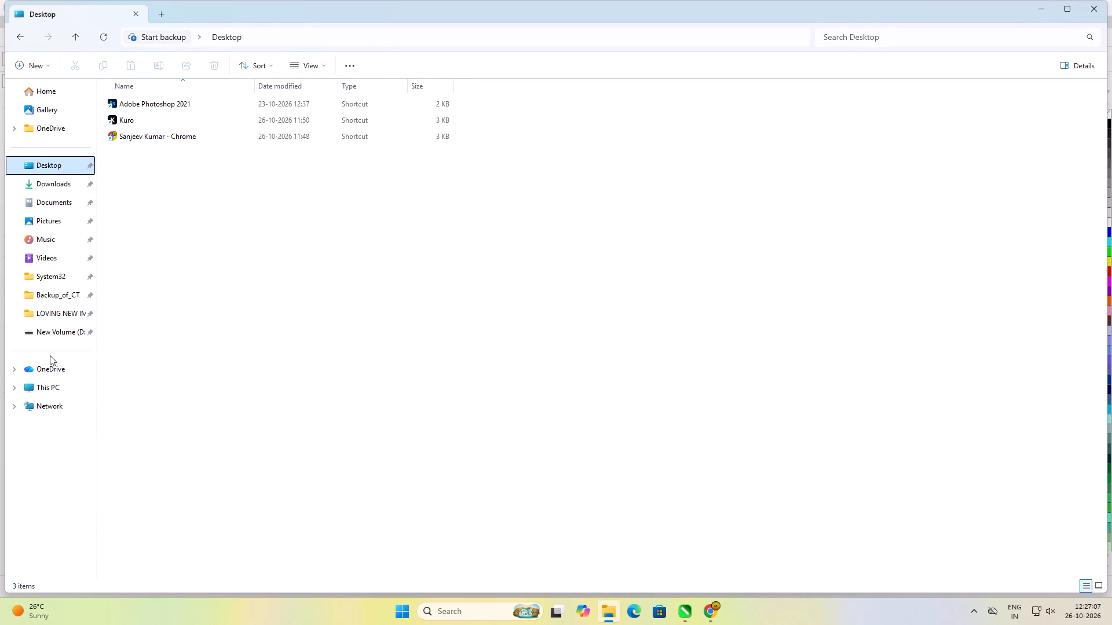
{"action": "left_click", "coordinate": [52, 330]}
{"action": "left_click", "coordinate": [581, 337]}
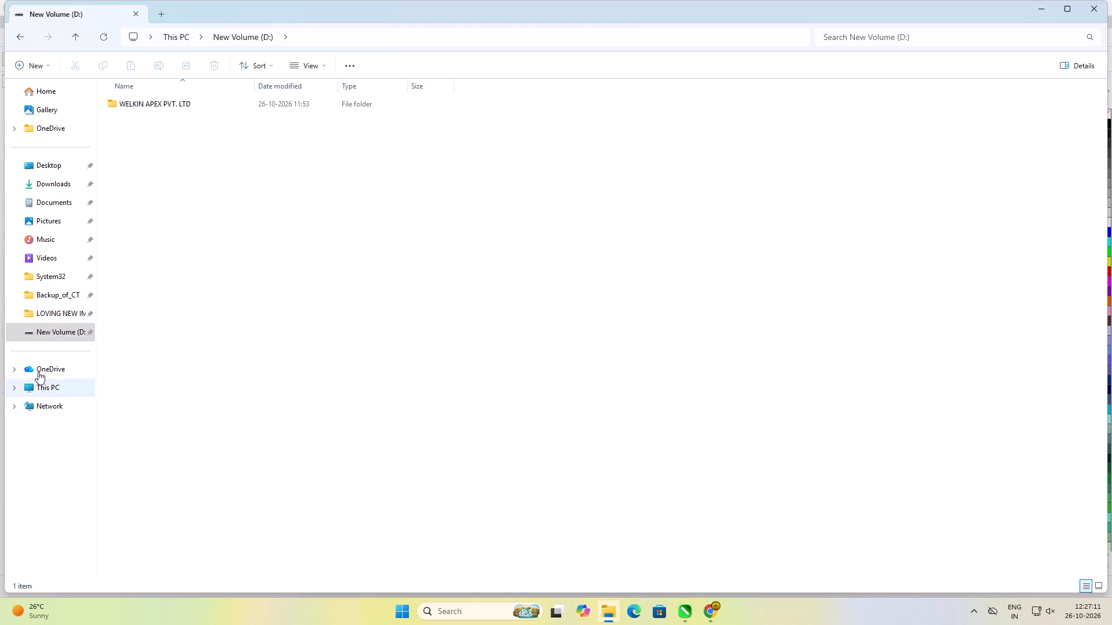
{"action": "left_click", "coordinate": [44, 385]}
{"action": "left_click", "coordinate": [313, 378]}
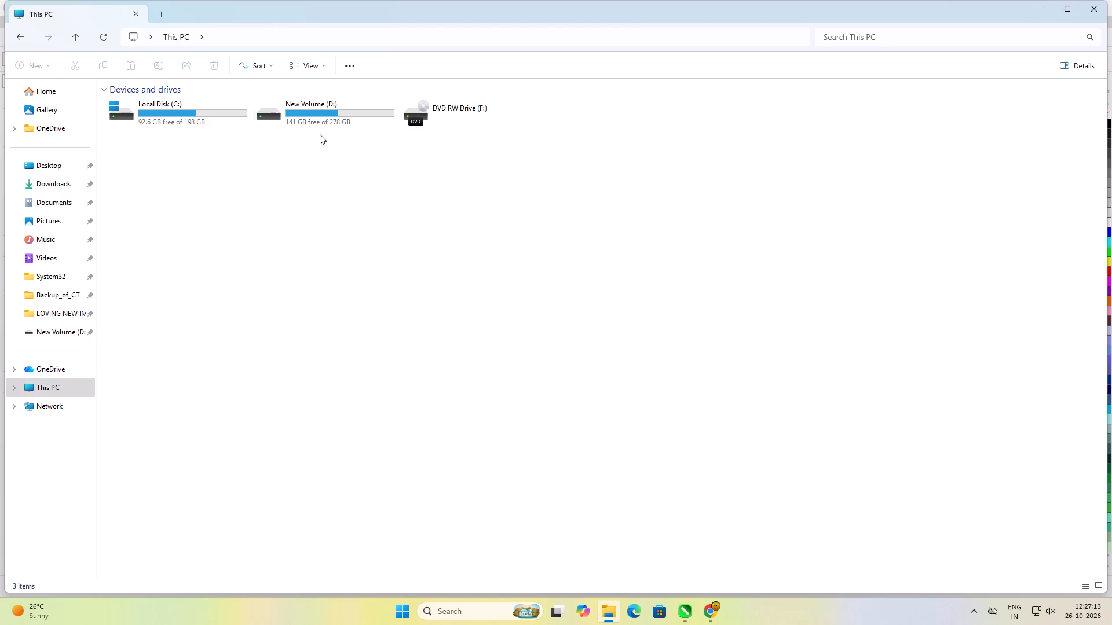
{"action": "double_click", "coordinate": [308, 109]}
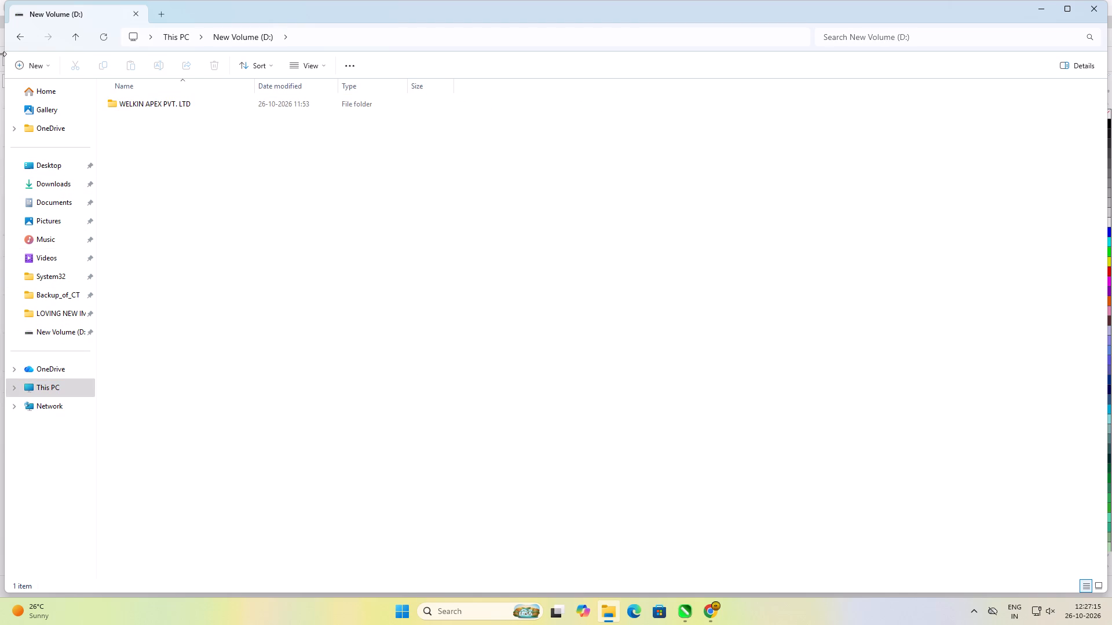
{"action": "left_click", "coordinate": [25, 42]}
{"action": "double_click", "coordinate": [141, 108]}
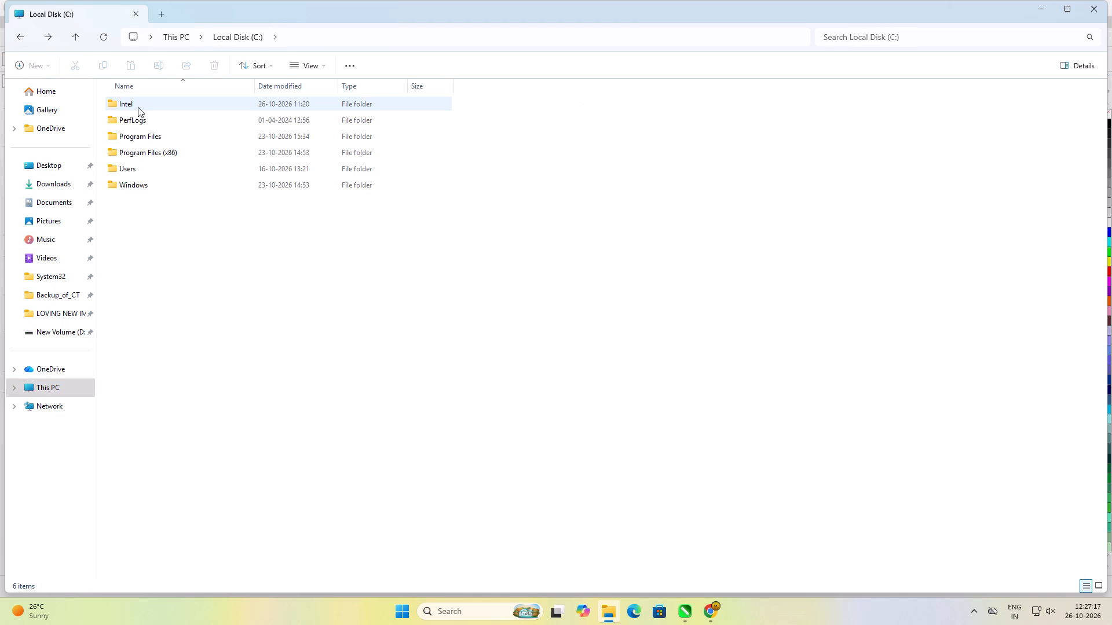
{"action": "left_click", "coordinate": [195, 236]}
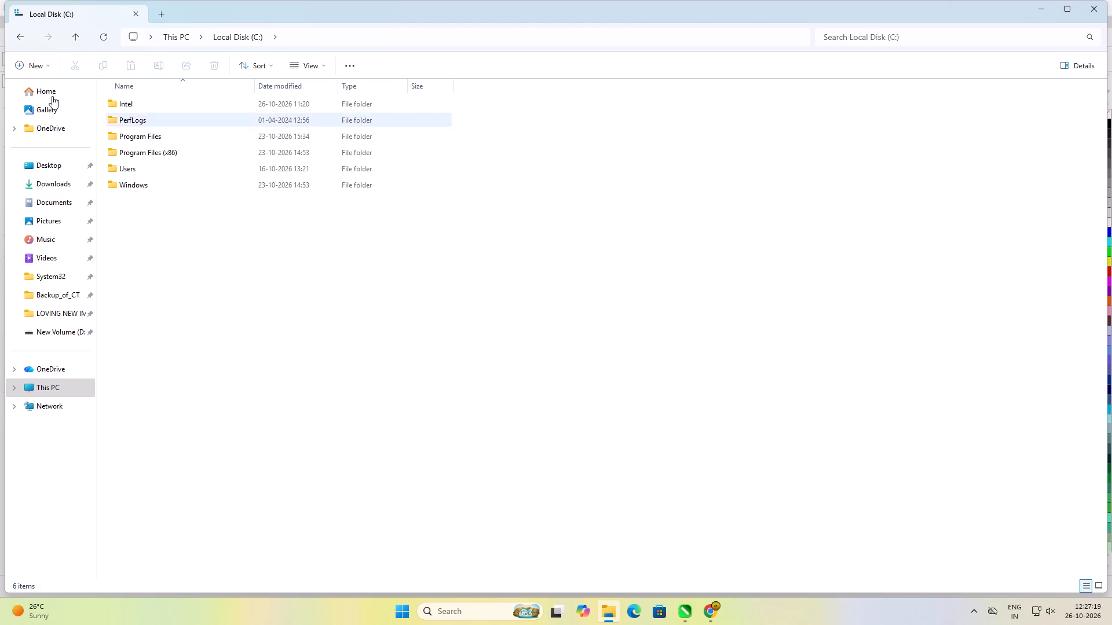
{"action": "left_click", "coordinate": [14, 35]}
Open the WELKIN APEX PVT. LTD folder on New Volume (D:) and look over its subfolders.
{"action": "double_click", "coordinate": [319, 116]}
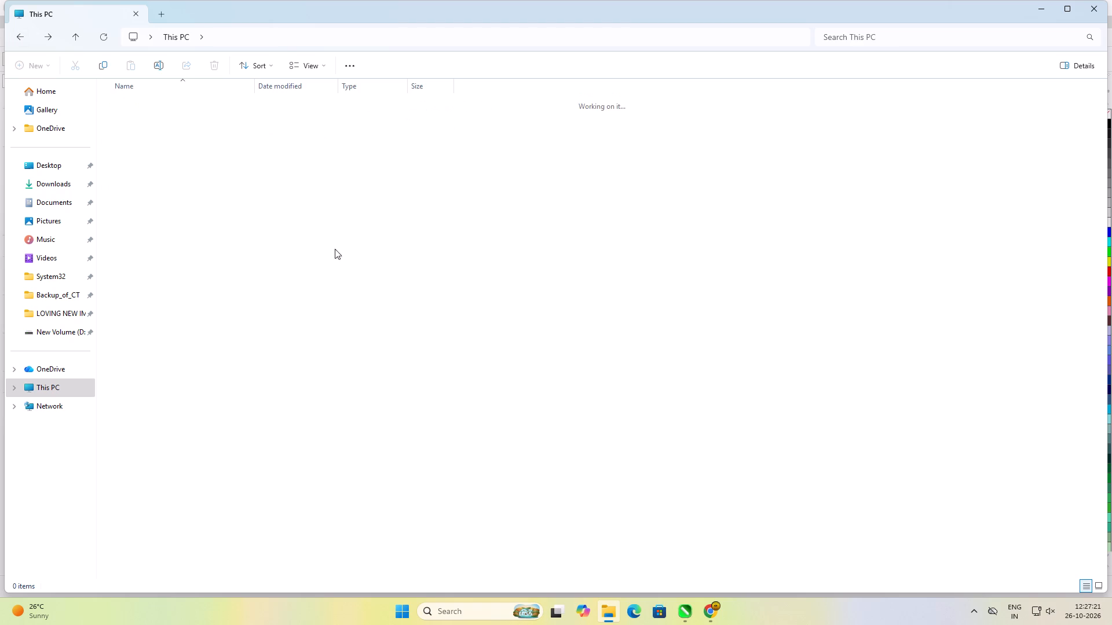
{"action": "double_click", "coordinate": [146, 95]}
{"action": "double_click", "coordinate": [146, 100]}
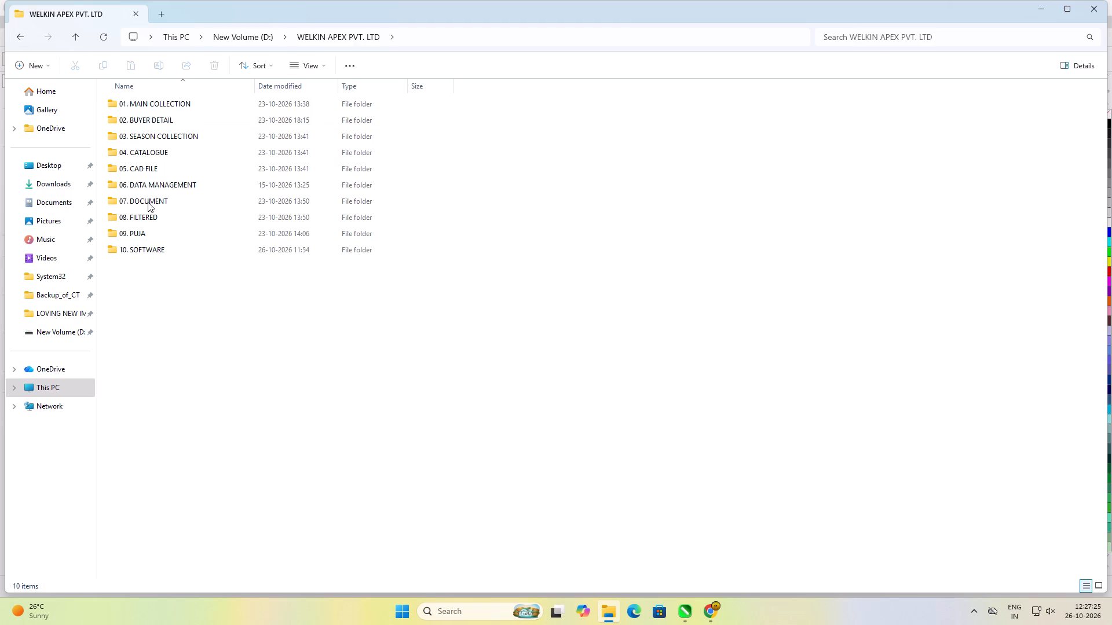
{"action": "left_click", "coordinate": [144, 283]}
{"action": "left_click_drag", "start_coordinate": [127, 291], "coordinate": [204, 95]}
{"action": "left_click", "coordinate": [209, 314]}
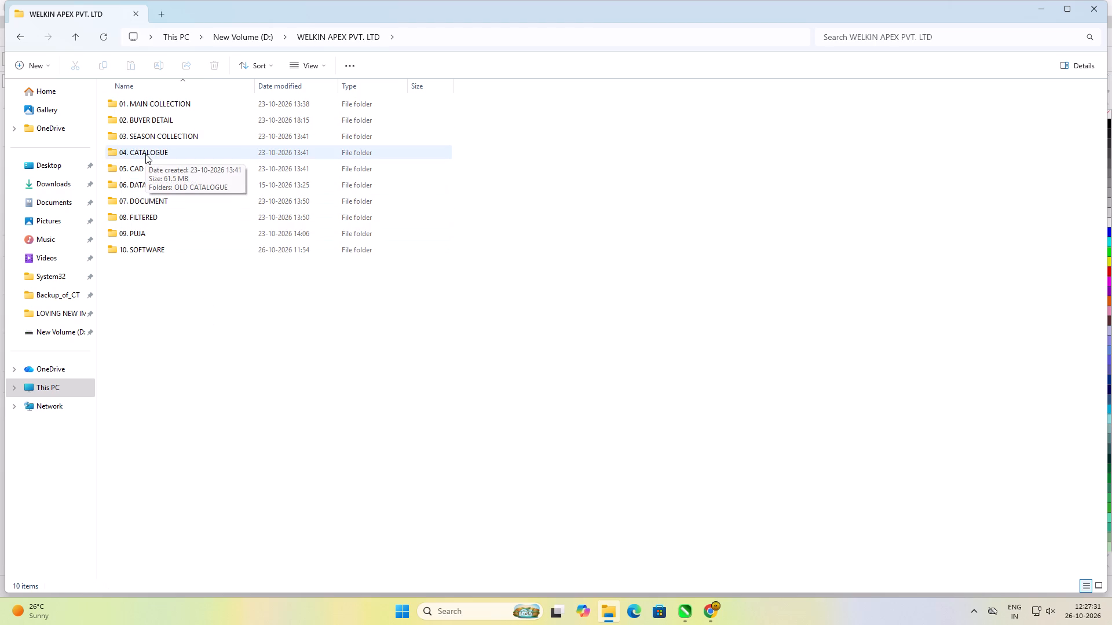
Open the YR folder inside 02. BUYER DETAIL and examine its design images.
{"action": "triple_click", "coordinate": [182, 119]}
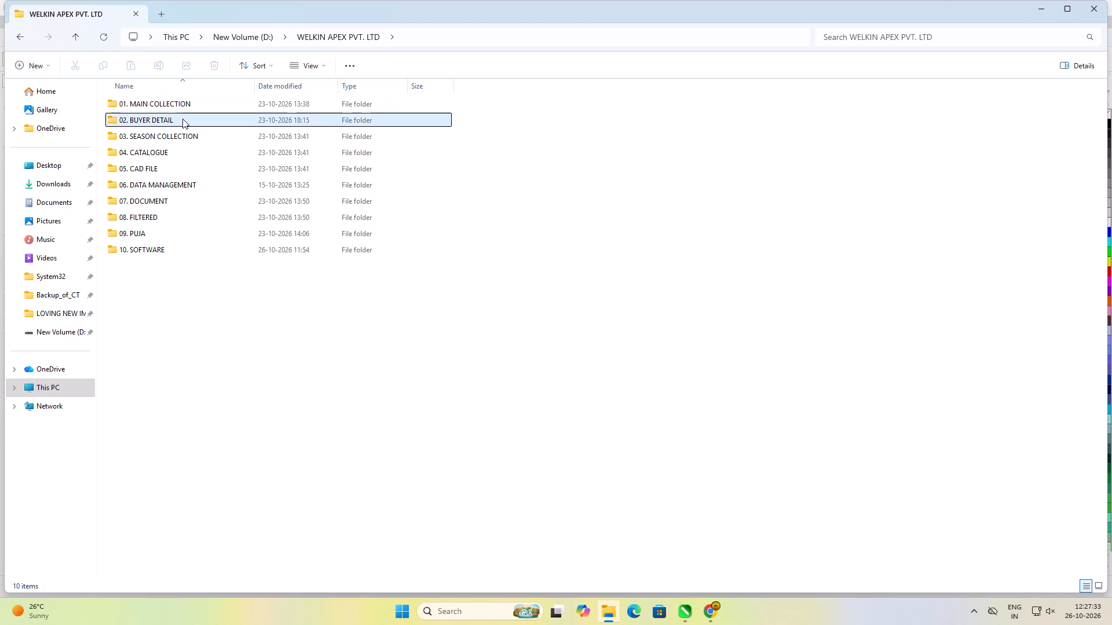
{"action": "left_click", "coordinate": [149, 105]}
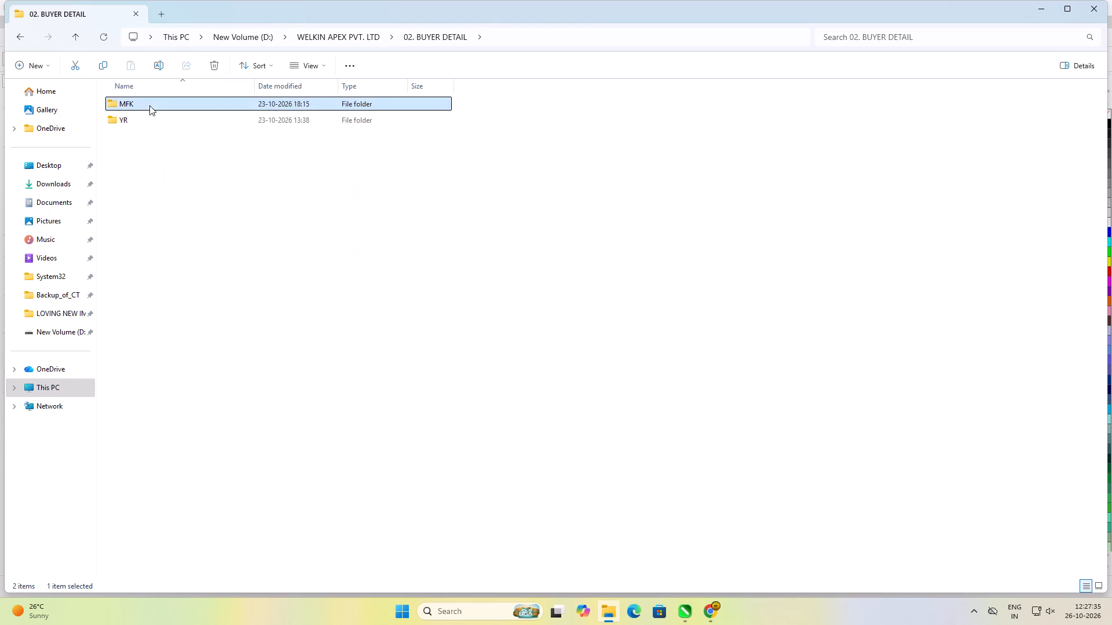
{"action": "left_click", "coordinate": [162, 188]}
{"action": "left_click", "coordinate": [141, 121]}
{"action": "left_click", "coordinate": [165, 204]}
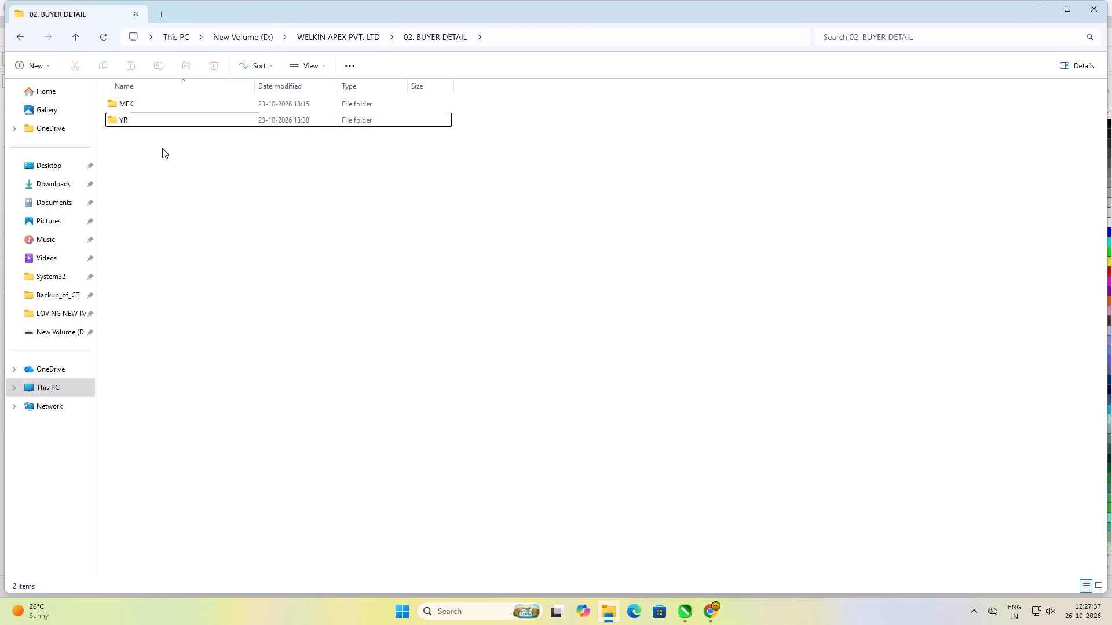
{"action": "double_click", "coordinate": [163, 124]}
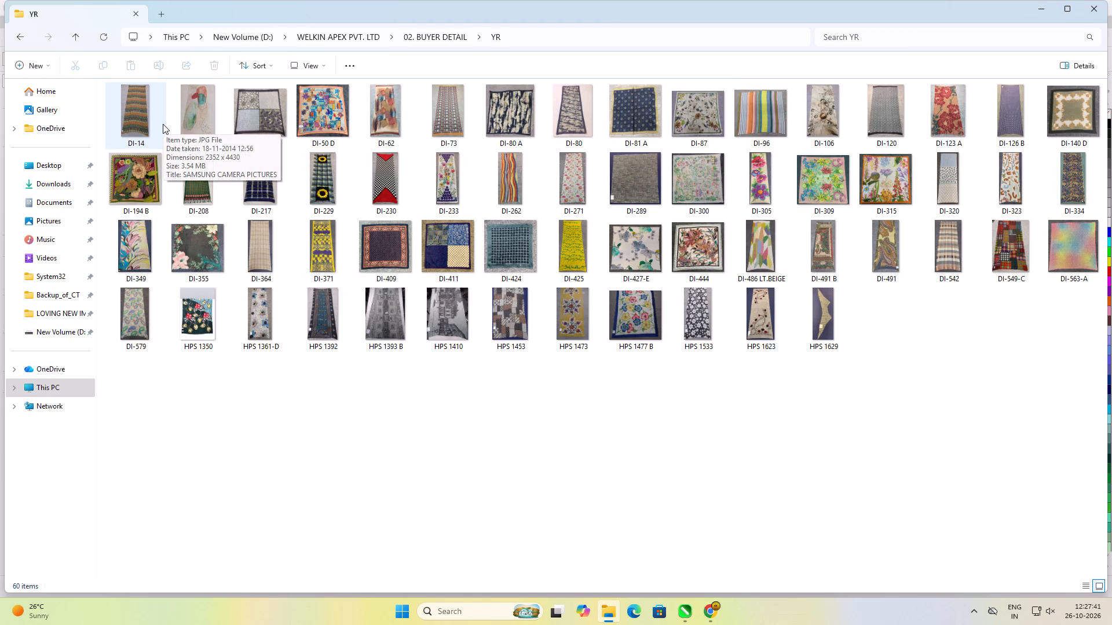
{"action": "left_click", "coordinate": [467, 369]}
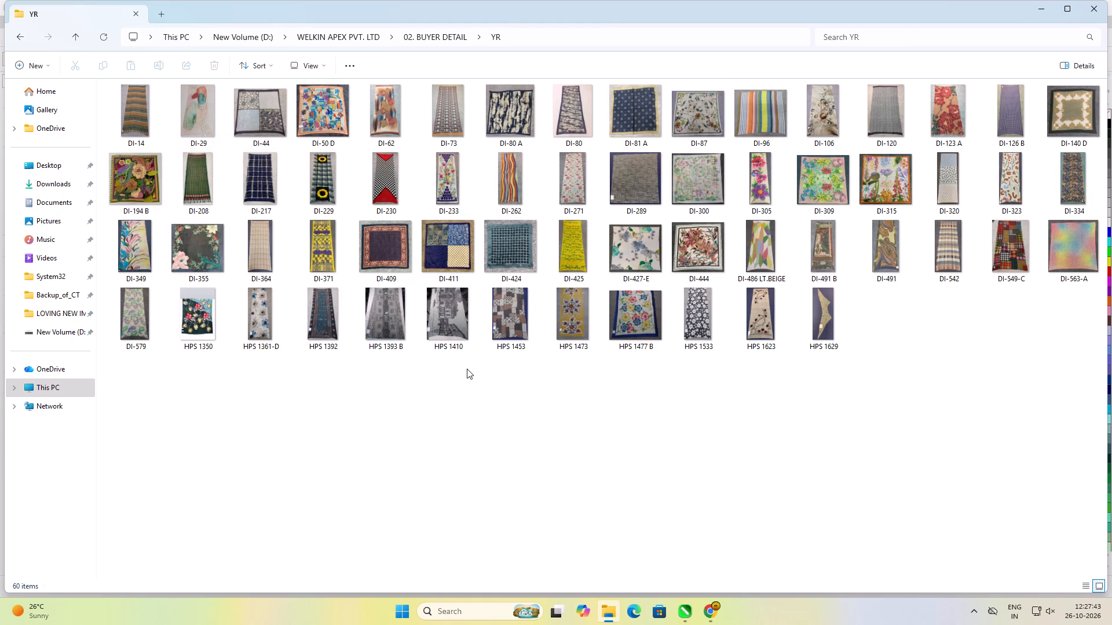
Go back to This PC, reopen the WELKIN APEX PVT. LTD folder on New Volume (D:) and review its subfolders.
{"action": "left_click", "coordinate": [14, 38]}
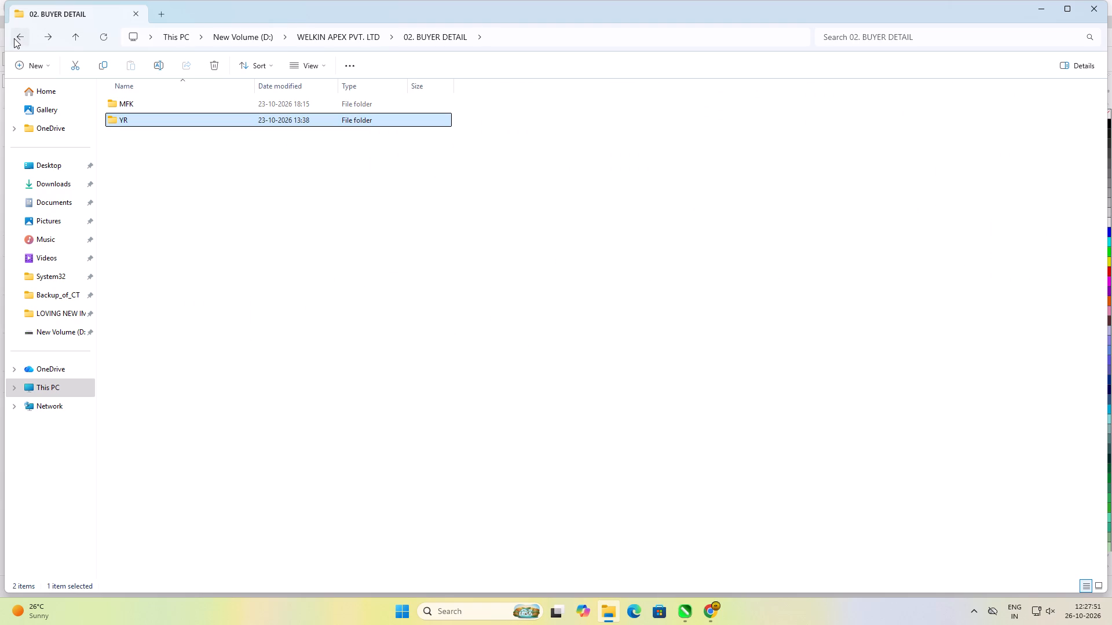
{"action": "left_click", "coordinate": [14, 38]}
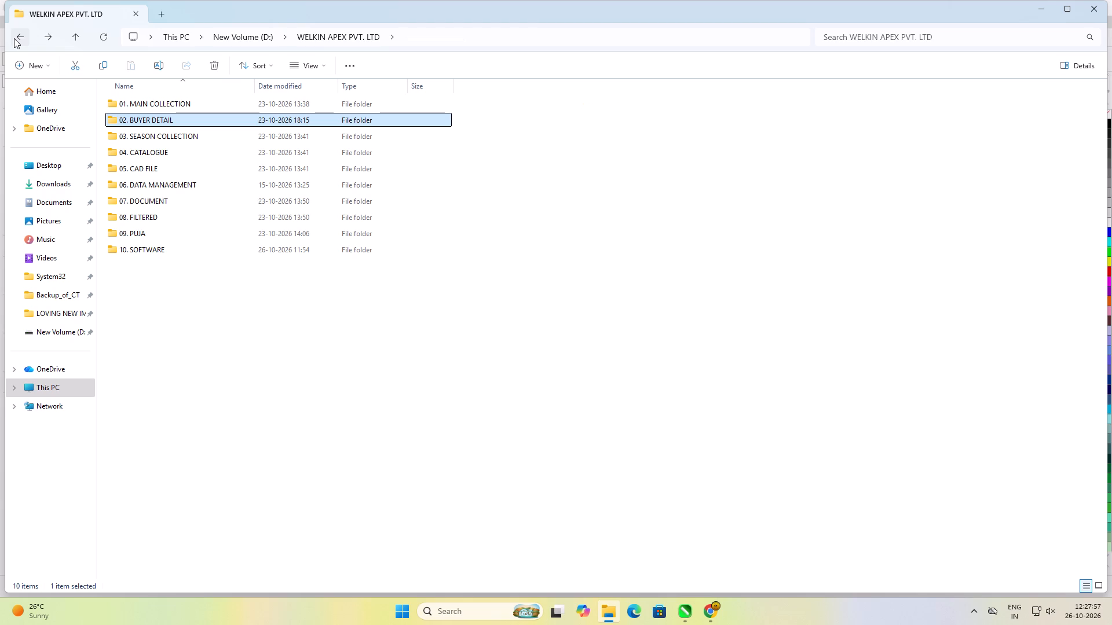
{"action": "left_click", "coordinate": [14, 38]}
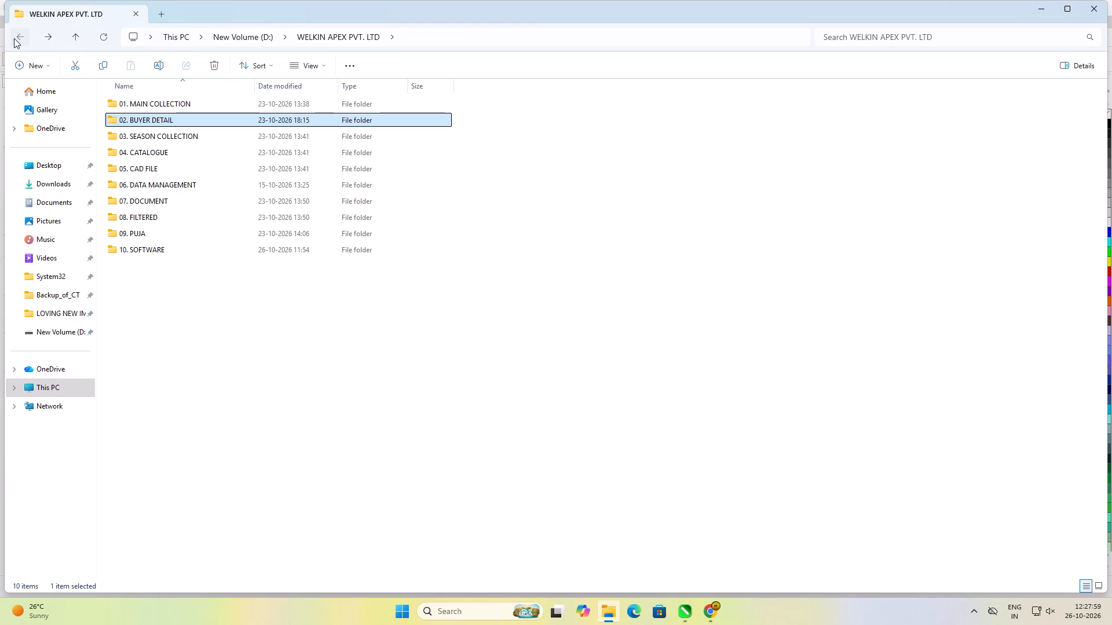
{"action": "left_click", "coordinate": [14, 38]}
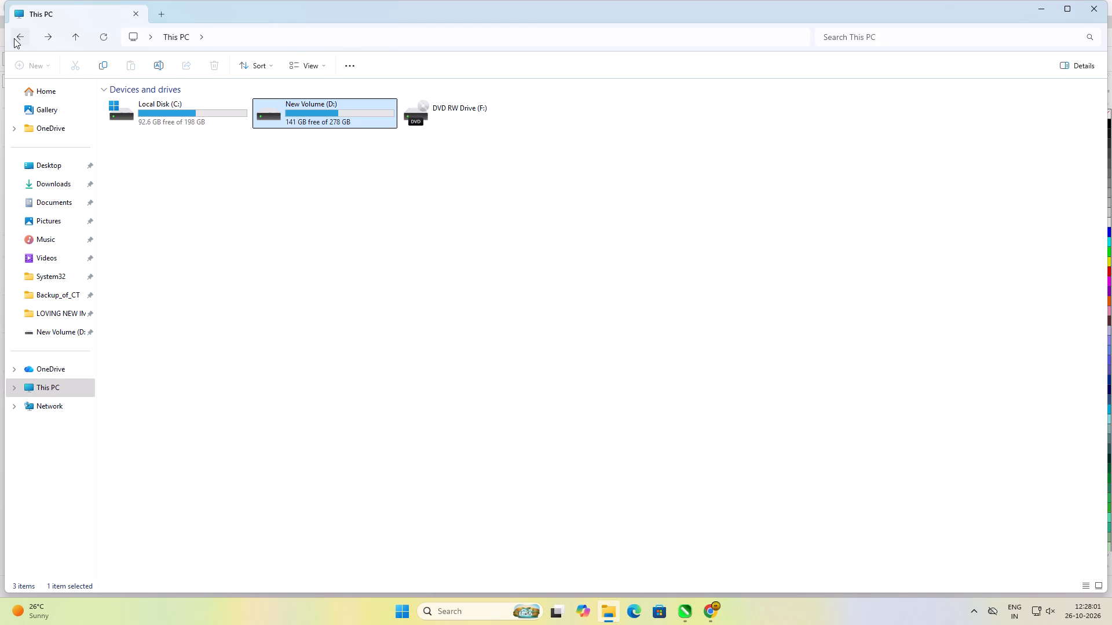
{"action": "double_click", "coordinate": [311, 111]}
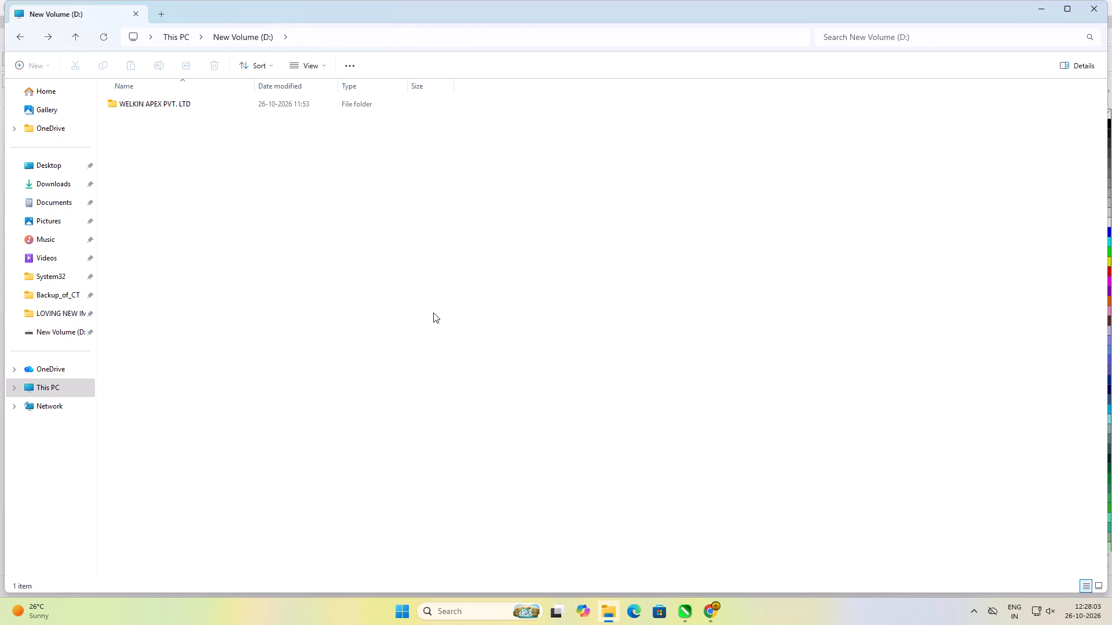
{"action": "left_click", "coordinate": [433, 312]}
{"action": "left_click", "coordinate": [142, 100]}
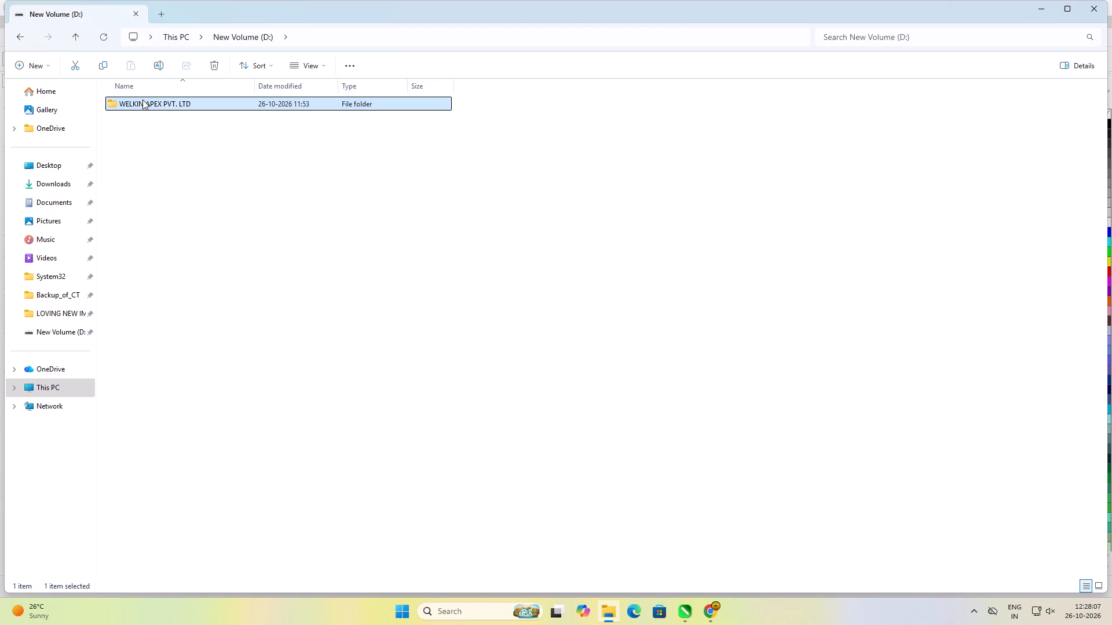
{"action": "double_click", "coordinate": [142, 100]}
{"action": "left_click", "coordinate": [276, 307]}
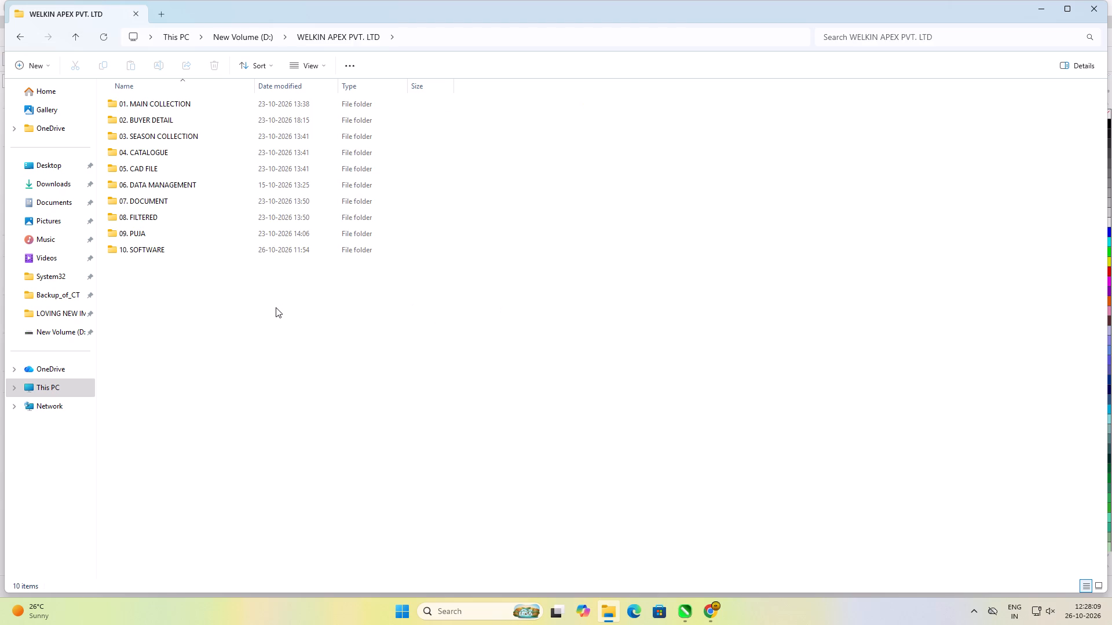
{"action": "left_click", "coordinate": [153, 230]}
{"action": "left_click", "coordinate": [171, 331]}
Switch to CorelDRAW and try to bring up the Backup_of_Untitled-1.cdr document.
{"action": "left_click", "coordinate": [702, 624]}
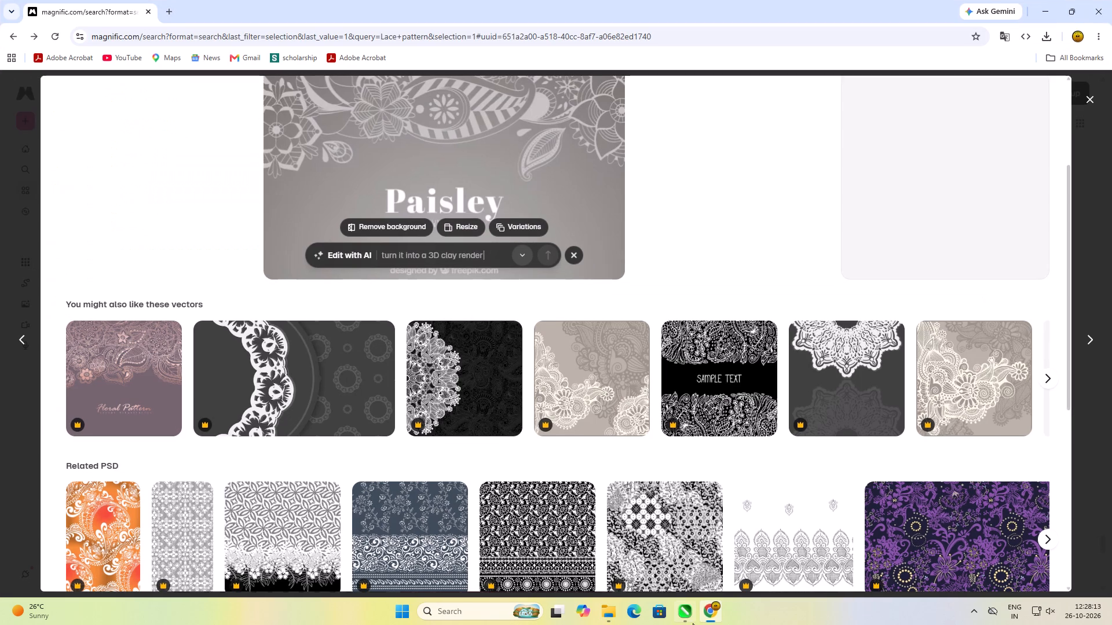
{"action": "left_click", "coordinate": [692, 618]}
{"action": "left_click", "coordinate": [664, 565]}
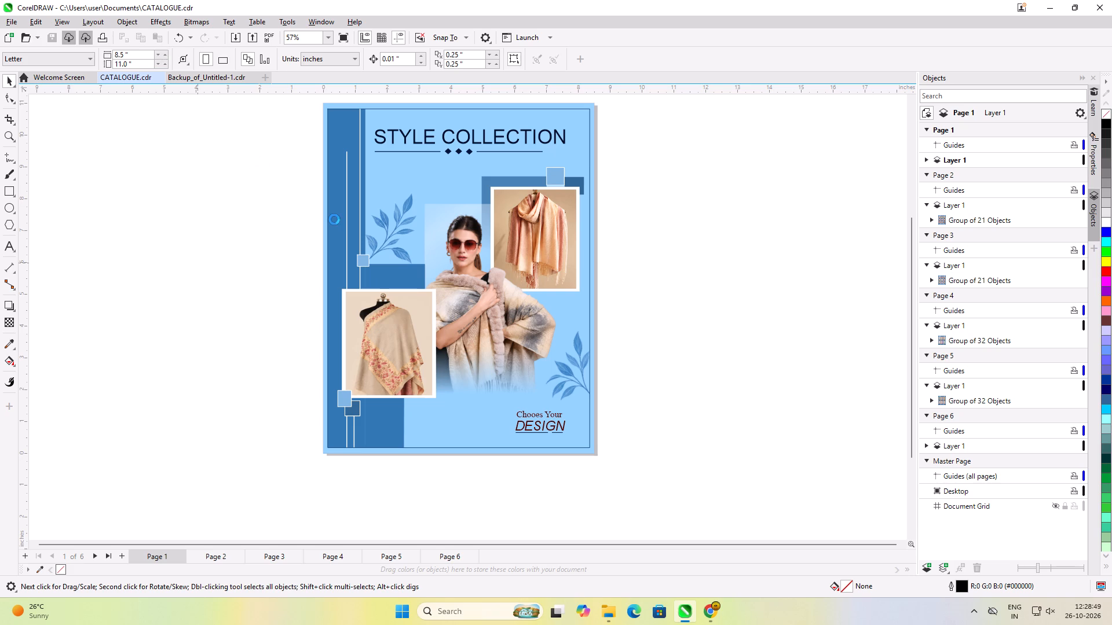
{"action": "scroll", "coordinate": [334, 219], "scroll_direction": "up", "scroll_amount": 1}
{"action": "left_click", "coordinate": [221, 76]}
Switch to File Explorer, go back to This PC and reopen WELKIN APEX PVT. LTD on New Volume (D:) to check its subfolders.
{"action": "left_click", "coordinate": [608, 619]}
{"action": "left_click", "coordinate": [394, 378]}
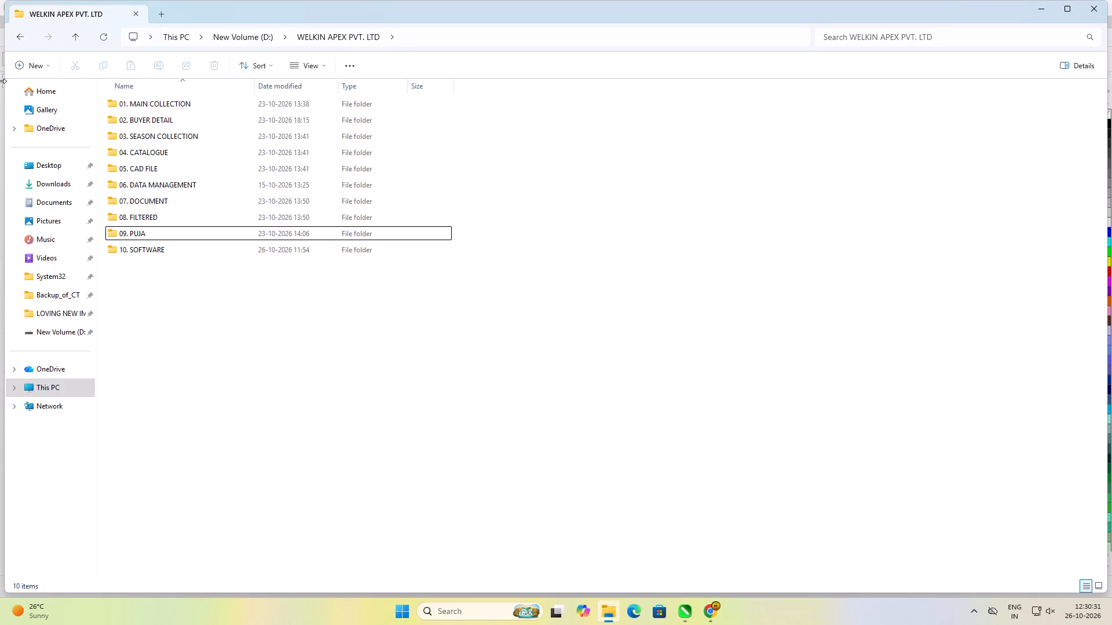
{"action": "left_click", "coordinate": [14, 43]}
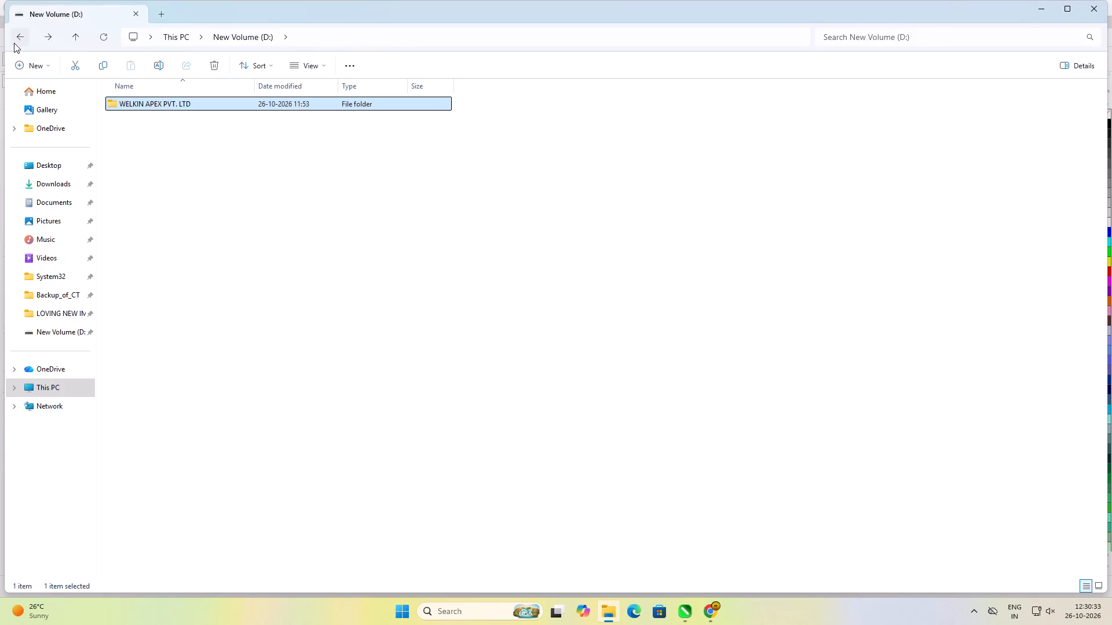
{"action": "left_click", "coordinate": [14, 43]}
{"action": "left_click", "coordinate": [290, 284]}
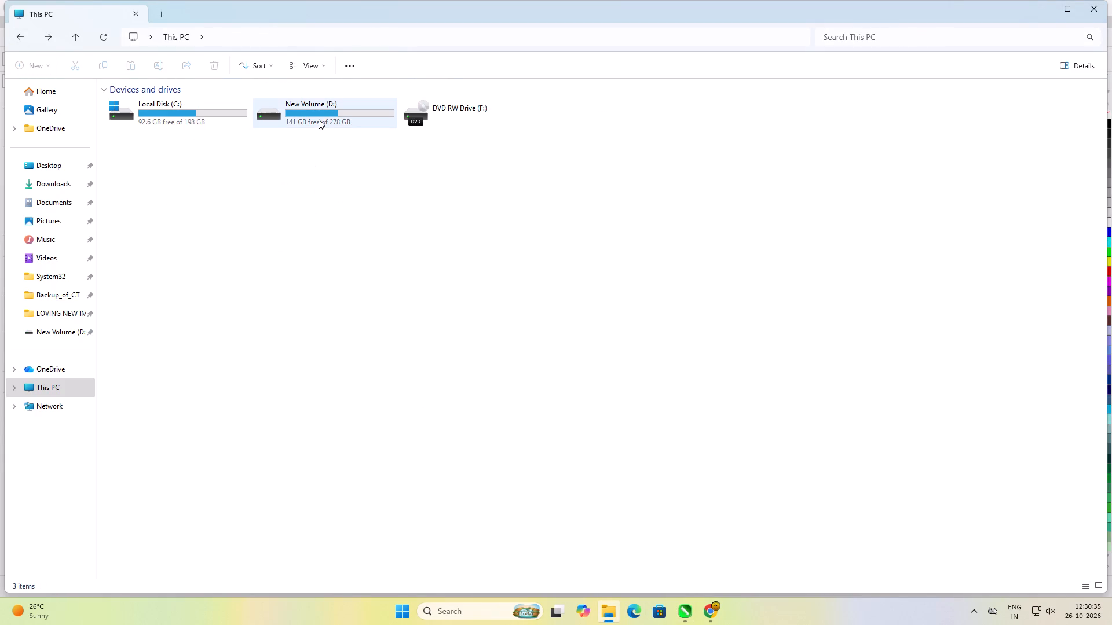
{"action": "double_click", "coordinate": [319, 119]}
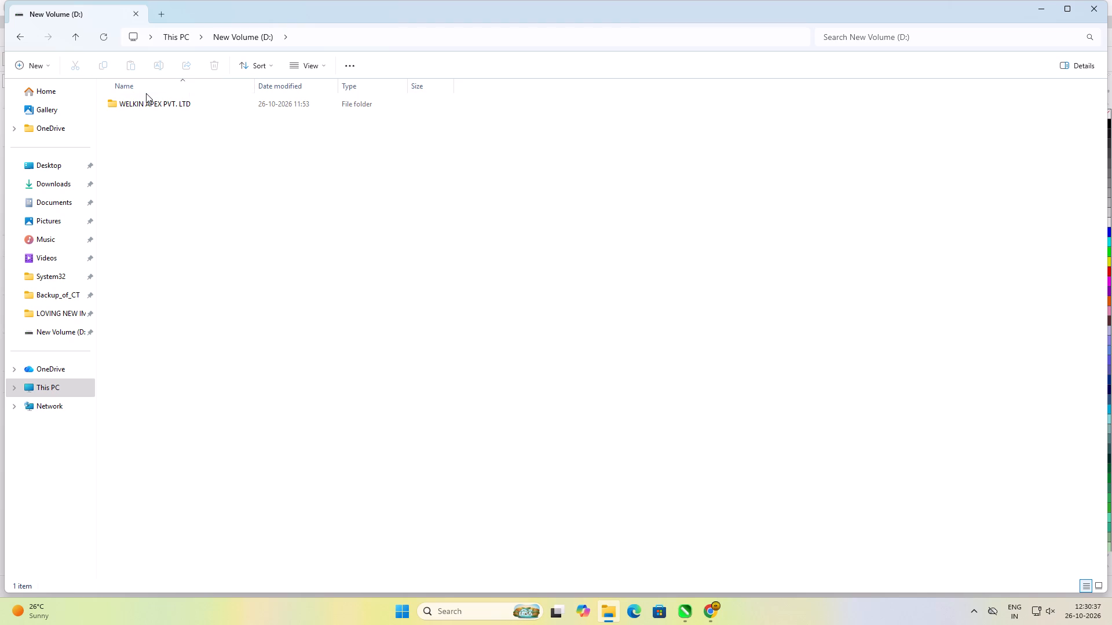
{"action": "left_click", "coordinate": [146, 93]}
{"action": "double_click", "coordinate": [149, 108]}
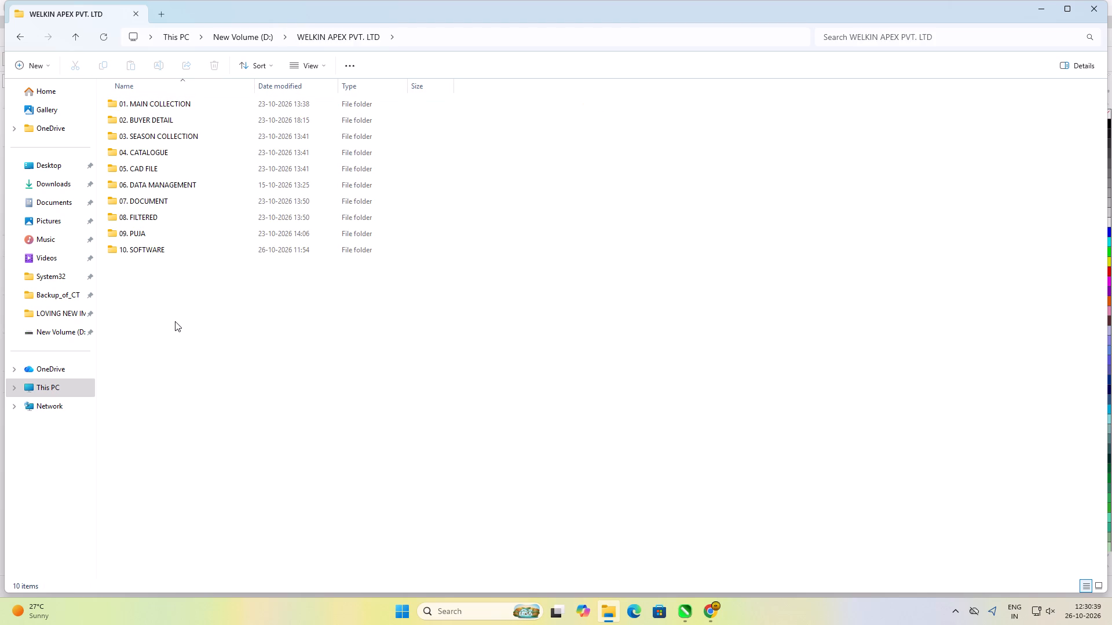
{"action": "left_click", "coordinate": [175, 321]}
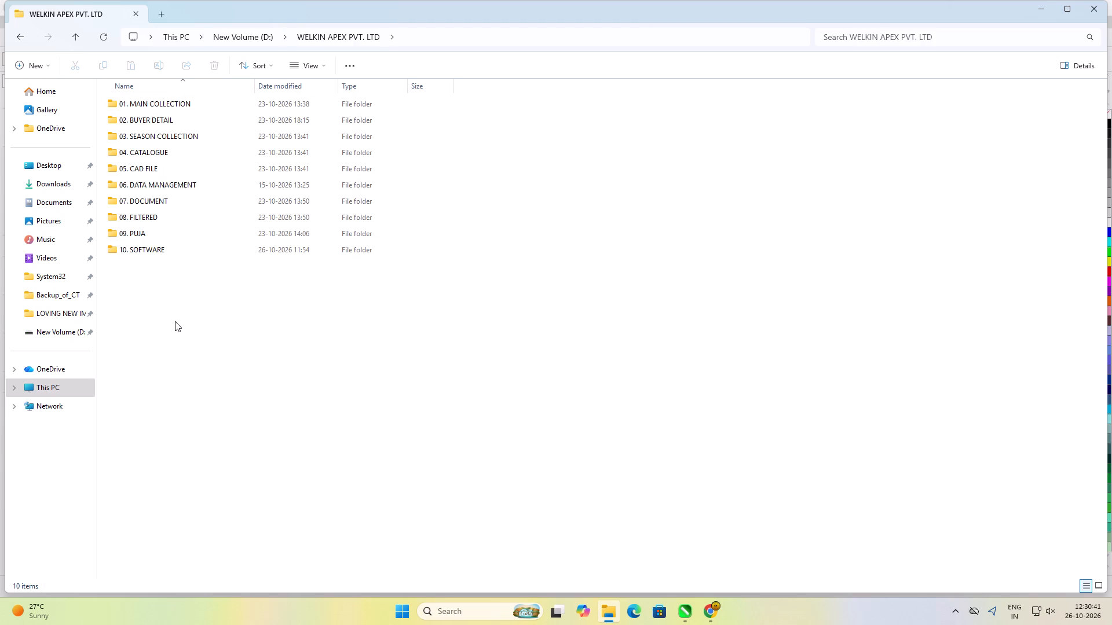
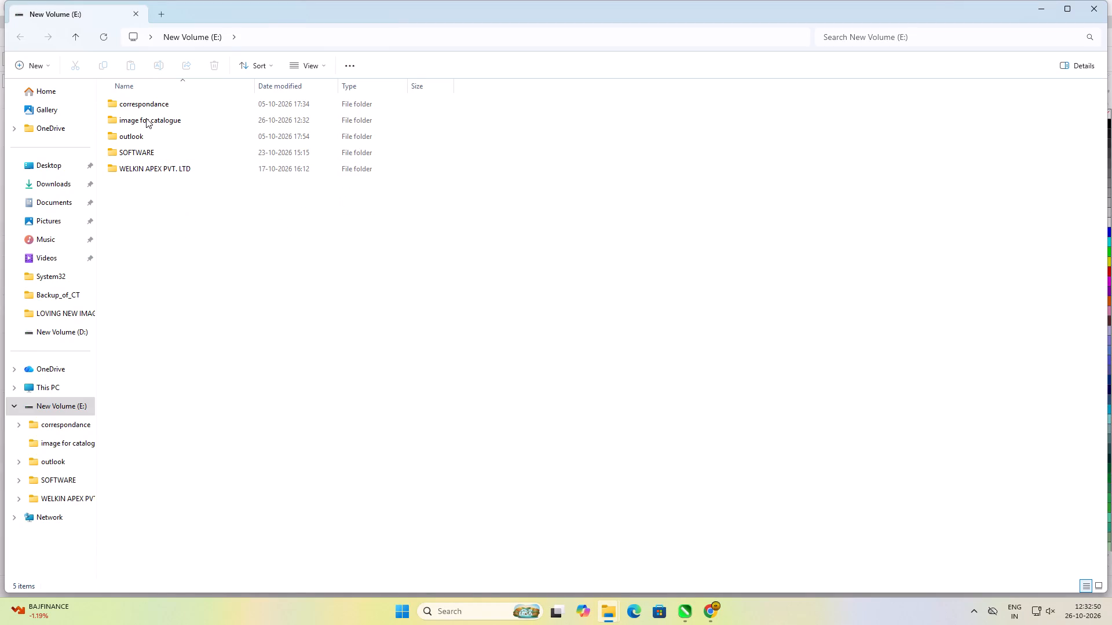
Move the image for catalogue folder from New Volume (E:) into WELKIN APEX PVT. LTD on New Volume (D:).
{"action": "left_click", "coordinate": [146, 118]}
{"action": "key", "text": "ctrl+x"}
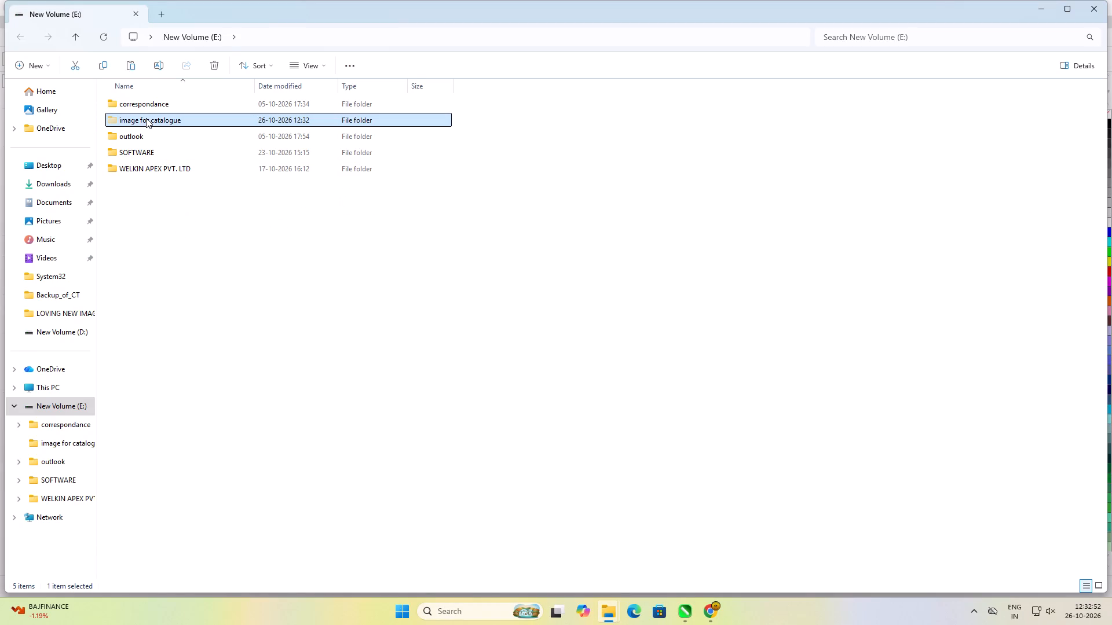
{"action": "left_click", "coordinate": [61, 321]}
{"action": "left_click", "coordinate": [61, 327]}
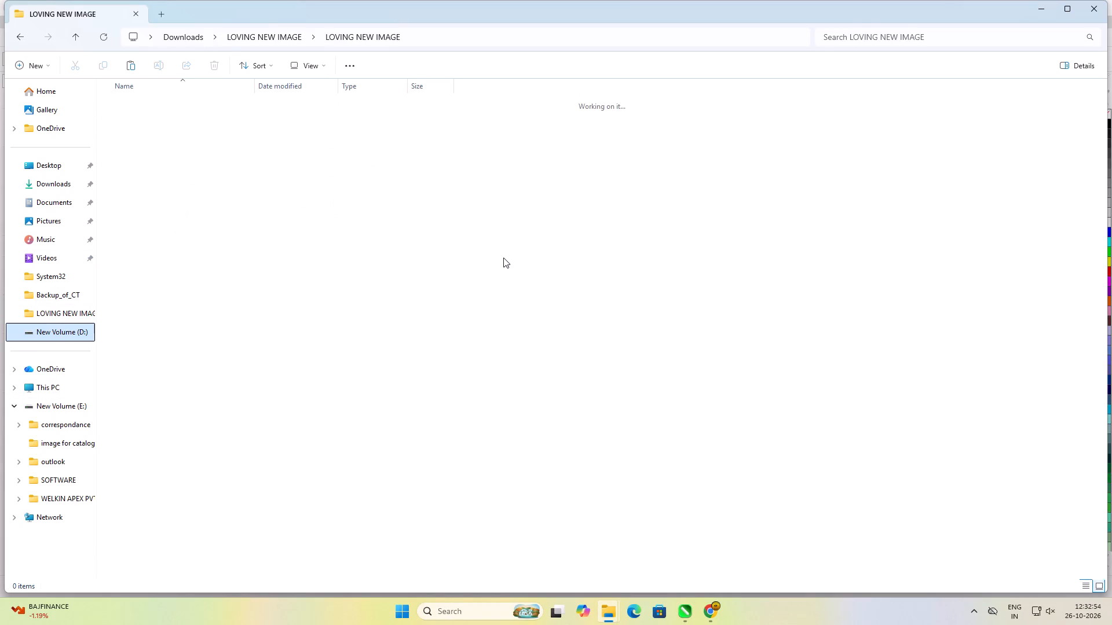
{"action": "left_click", "coordinate": [184, 151]}
{"action": "double_click", "coordinate": [186, 107]}
{"action": "left_click", "coordinate": [211, 234]}
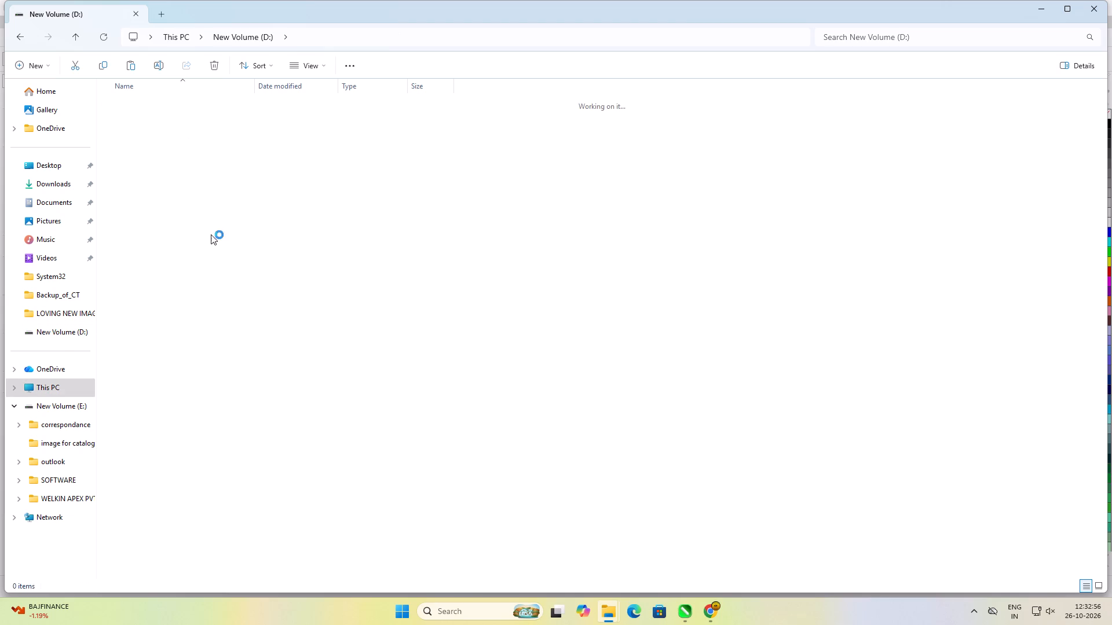
{"action": "left_click", "coordinate": [255, 351]}
{"action": "key", "text": "ctrl+v"}
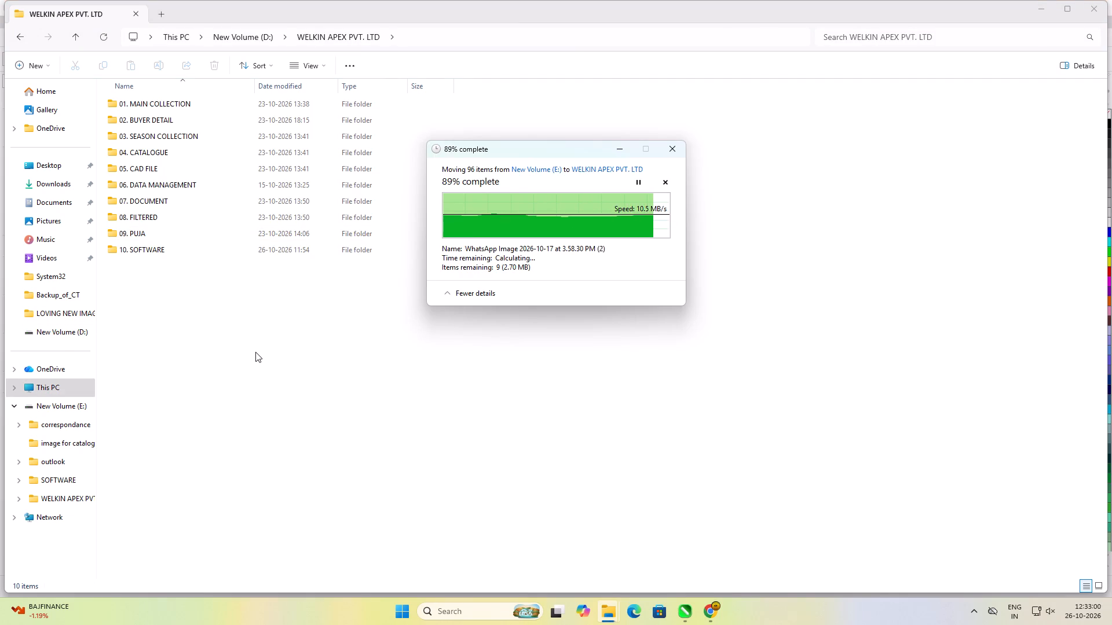
{"action": "left_click", "coordinate": [167, 271]}
{"action": "left_click", "coordinate": [194, 347]}
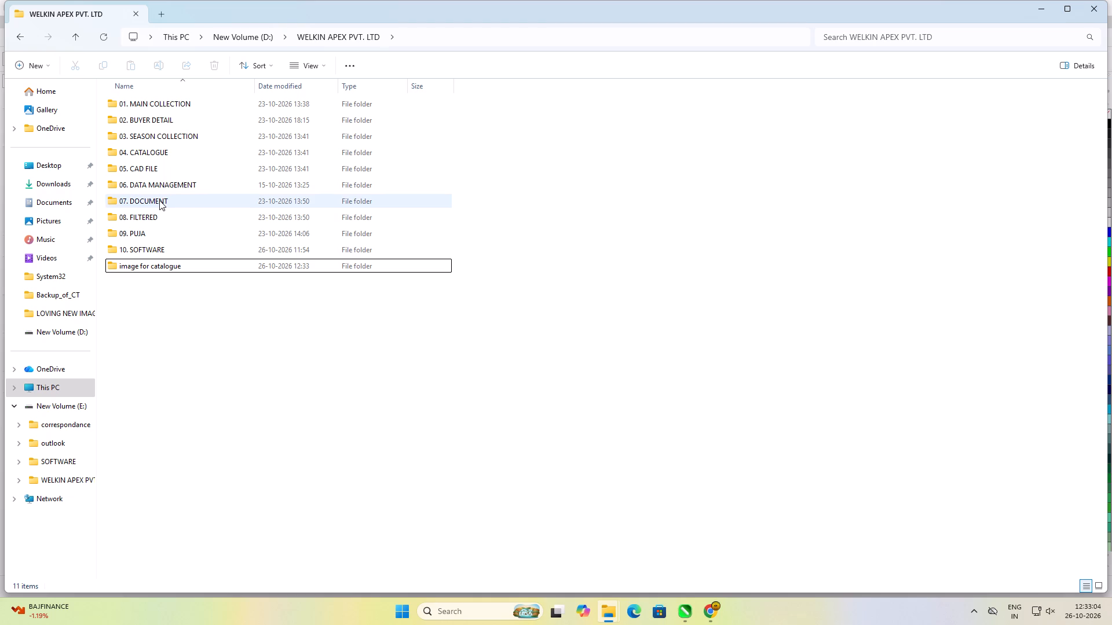
Open the CHECKS DESIGN COLLECTION_11zon PDF from the OLD CATALOGUE folder inside 04. CATALOGUE.
{"action": "double_click", "coordinate": [155, 157]}
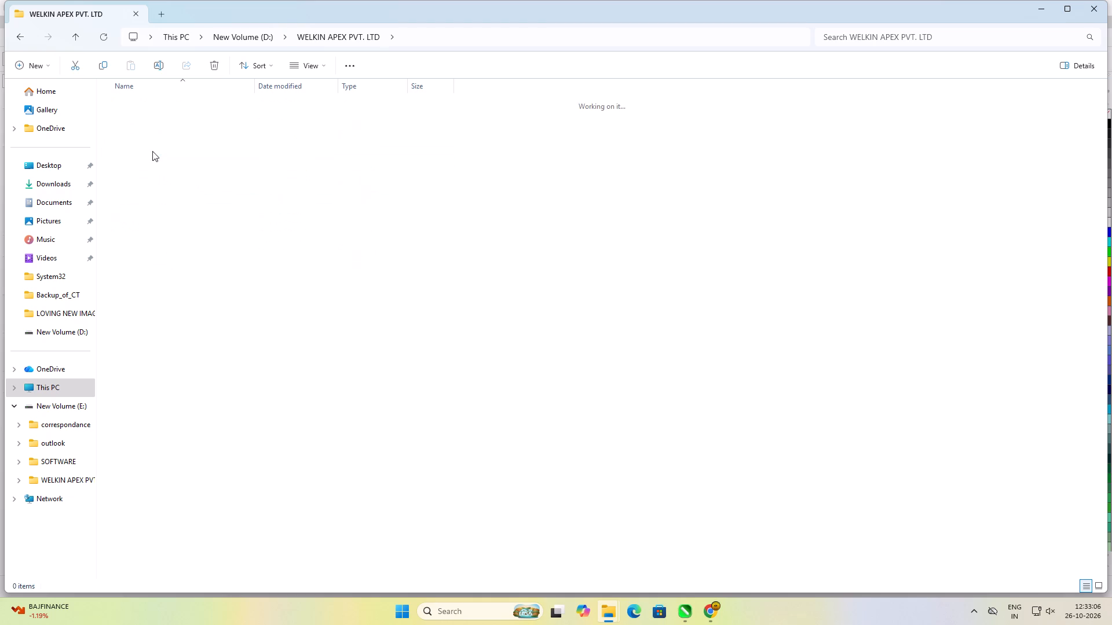
{"action": "left_click", "coordinate": [148, 113]}
{"action": "double_click", "coordinate": [155, 106]}
{"action": "double_click", "coordinate": [155, 106]}
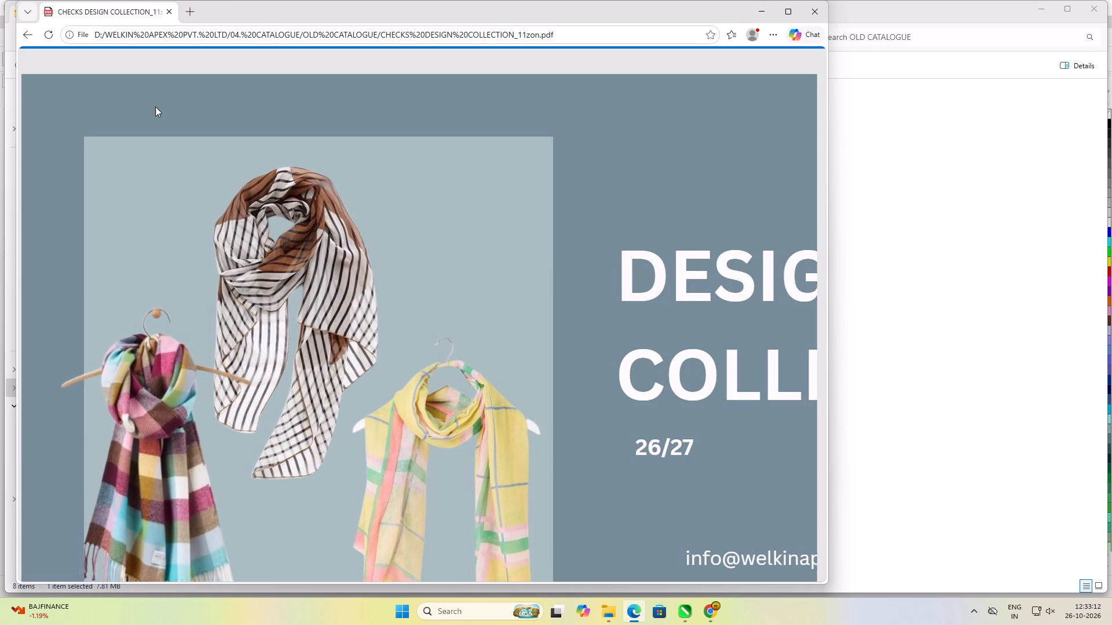
Examine the check scarf styles in the CHECKS DESIGN COLLECTION_11zon PDF through to its closing page.
{"action": "scroll", "coordinate": [182, 236], "scroll_direction": "down", "scroll_amount": 9}
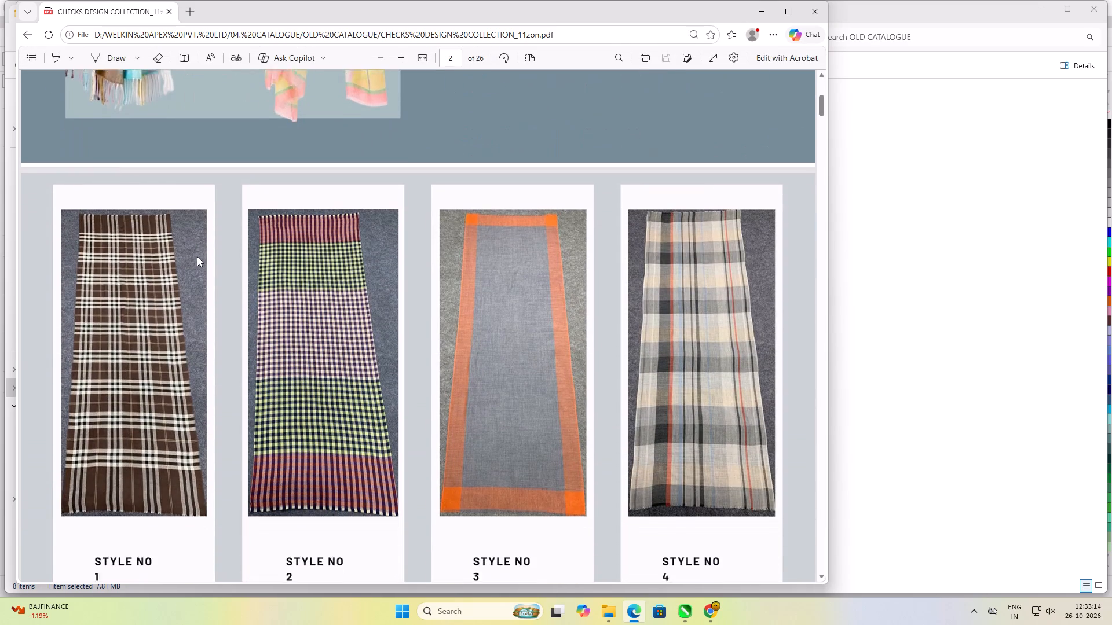
{"action": "scroll", "coordinate": [197, 256], "scroll_direction": "down", "scroll_amount": 6}
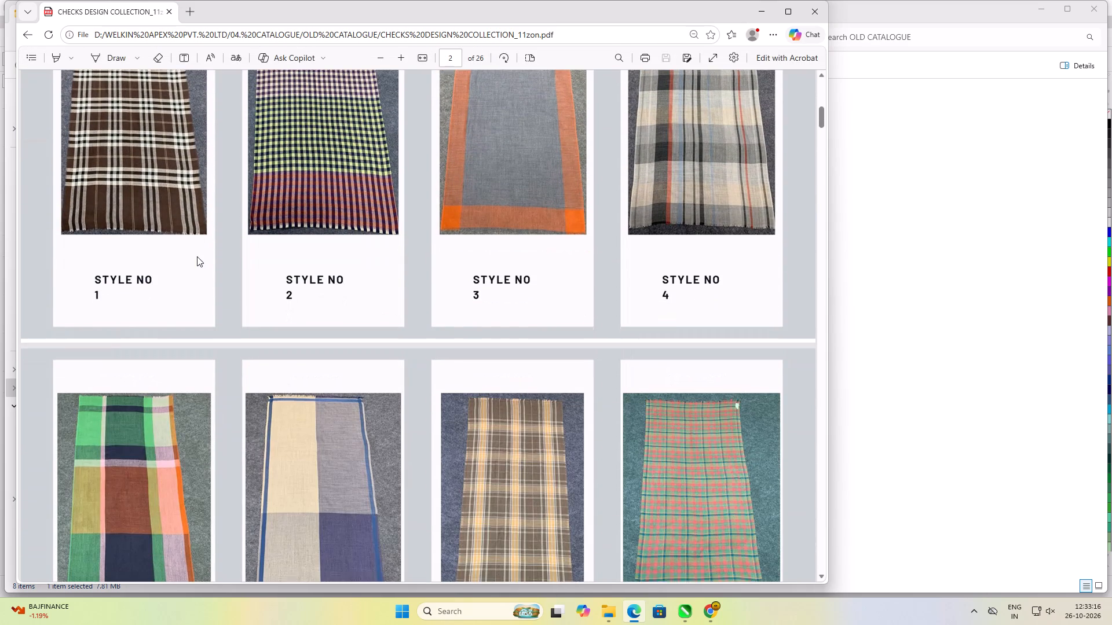
{"action": "scroll", "coordinate": [197, 256], "scroll_direction": "down", "scroll_amount": 3}
{"action": "scroll", "coordinate": [197, 256], "scroll_direction": "up", "scroll_amount": 5}
{"action": "scroll", "coordinate": [197, 256], "scroll_direction": "down", "scroll_amount": 3}
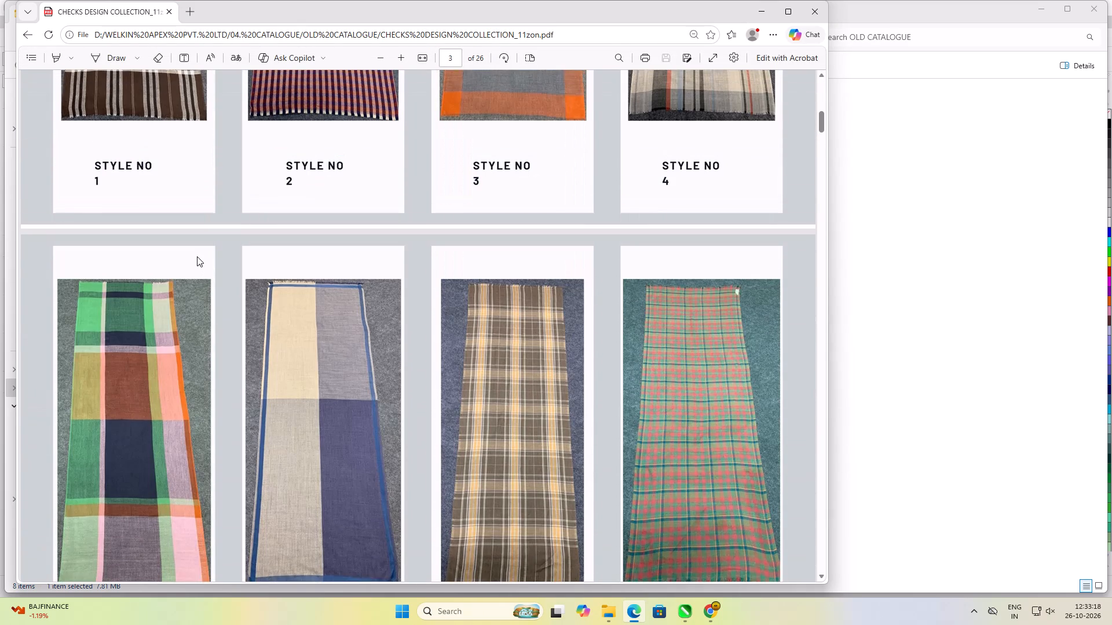
{"action": "scroll", "coordinate": [197, 256], "scroll_direction": "down", "scroll_amount": 12}
{"action": "scroll", "coordinate": [197, 256], "scroll_direction": "down", "scroll_amount": 12}
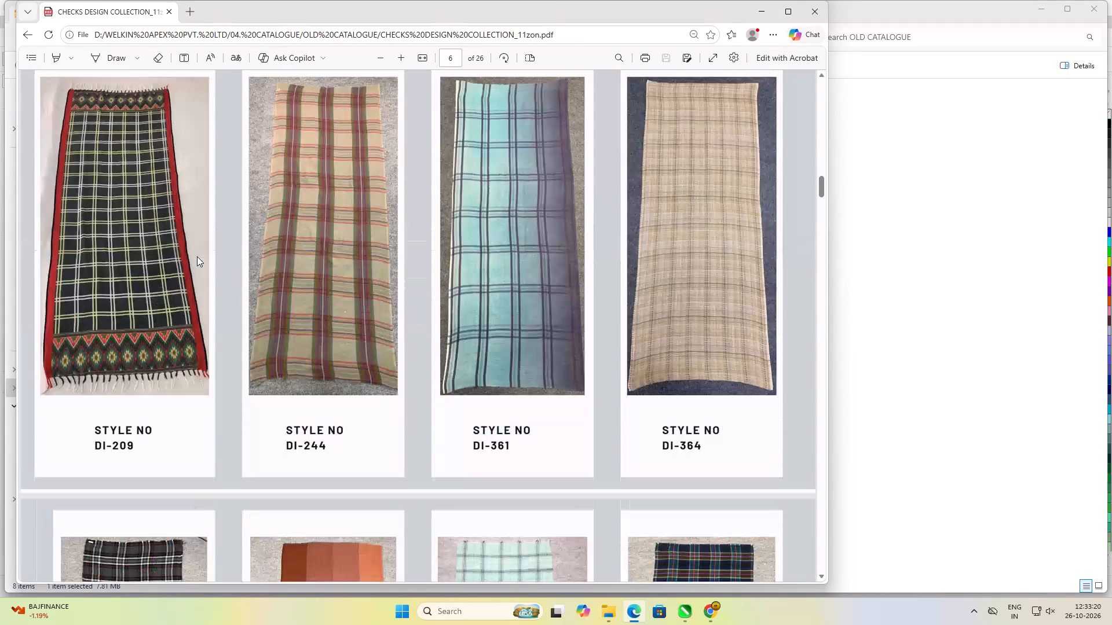
{"action": "scroll", "coordinate": [197, 256], "scroll_direction": "down", "scroll_amount": 12}
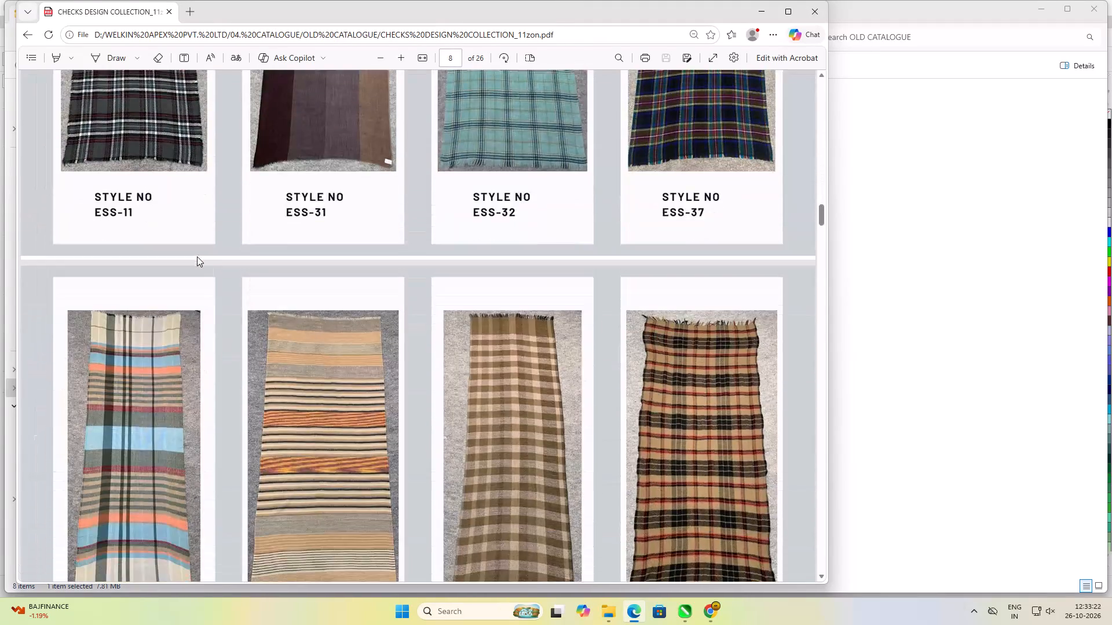
{"action": "scroll", "coordinate": [197, 256], "scroll_direction": "down", "scroll_amount": 7}
{"action": "scroll", "coordinate": [197, 256], "scroll_direction": "down", "scroll_amount": 20}
{"action": "scroll", "coordinate": [197, 256], "scroll_direction": "down", "scroll_amount": 8}
{"action": "scroll", "coordinate": [197, 256], "scroll_direction": "up", "scroll_amount": 4}
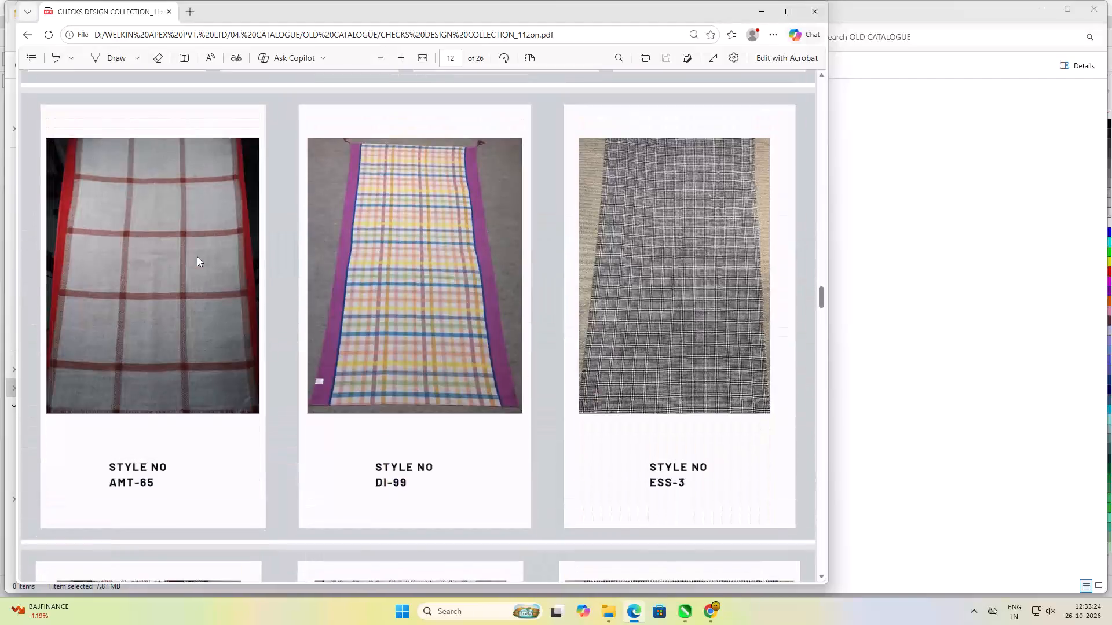
{"action": "scroll", "coordinate": [197, 256], "scroll_direction": "up", "scroll_amount": 4}
{"action": "scroll", "coordinate": [197, 256], "scroll_direction": "down", "scroll_amount": 15}
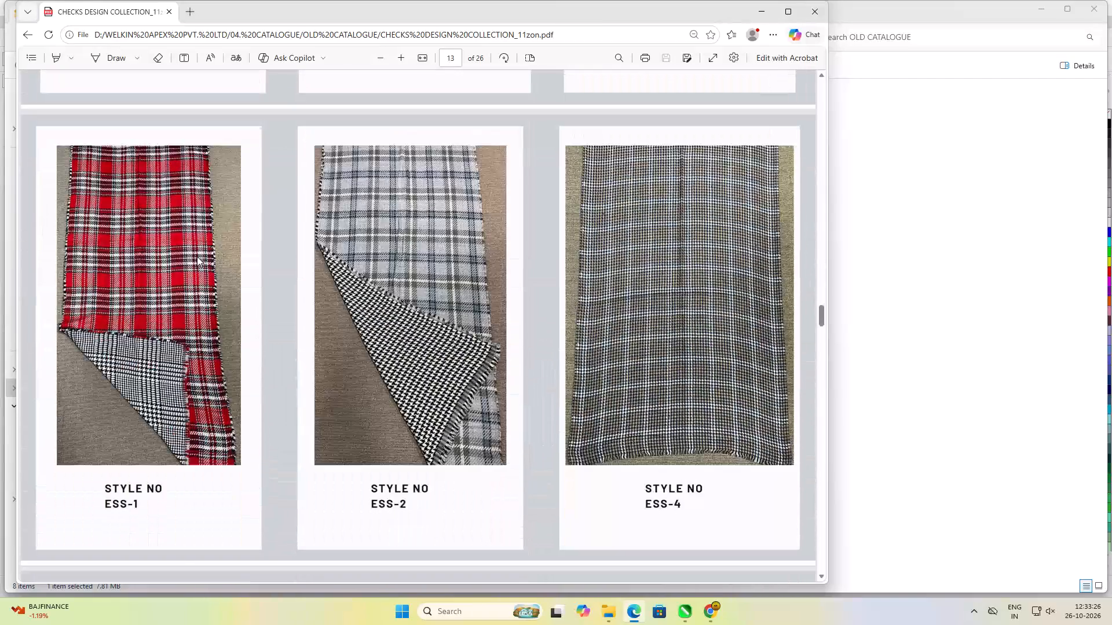
{"action": "scroll", "coordinate": [197, 256], "scroll_direction": "down", "scroll_amount": 1}
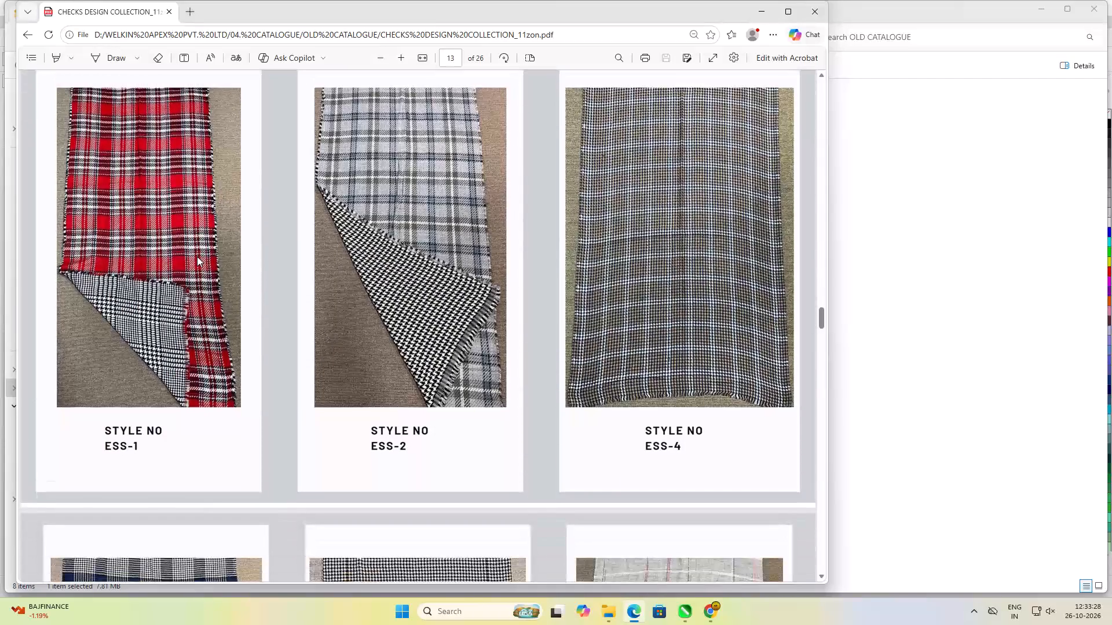
{"action": "scroll", "coordinate": [197, 256], "scroll_direction": "down", "scroll_amount": 8}
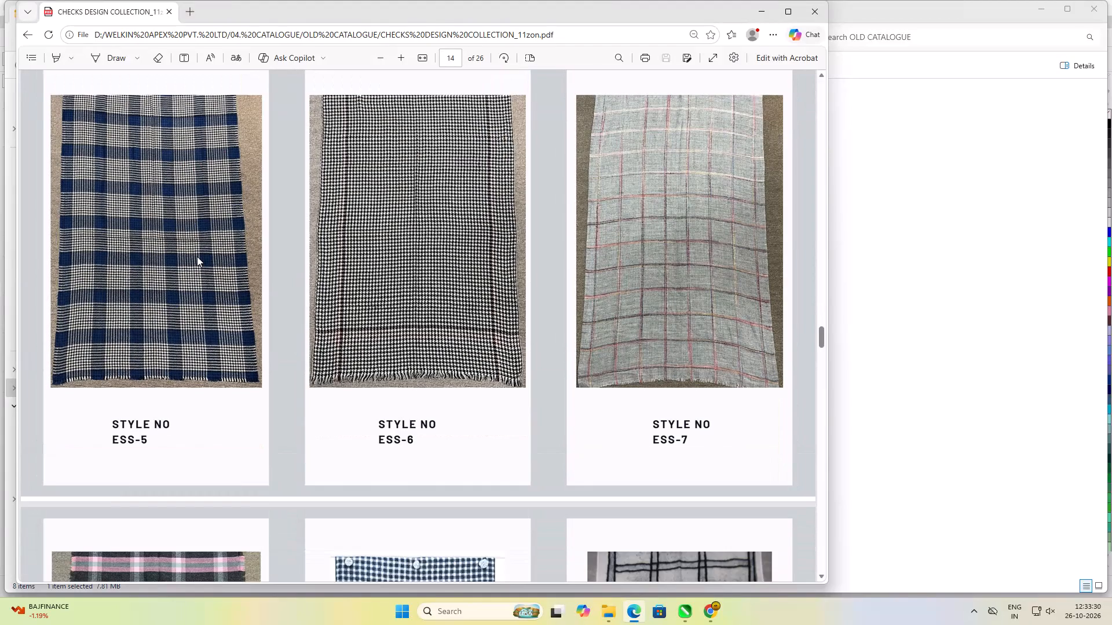
{"action": "scroll", "coordinate": [197, 256], "scroll_direction": "up", "scroll_amount": 5}
{"action": "scroll", "coordinate": [197, 256], "scroll_direction": "down", "scroll_amount": 16}
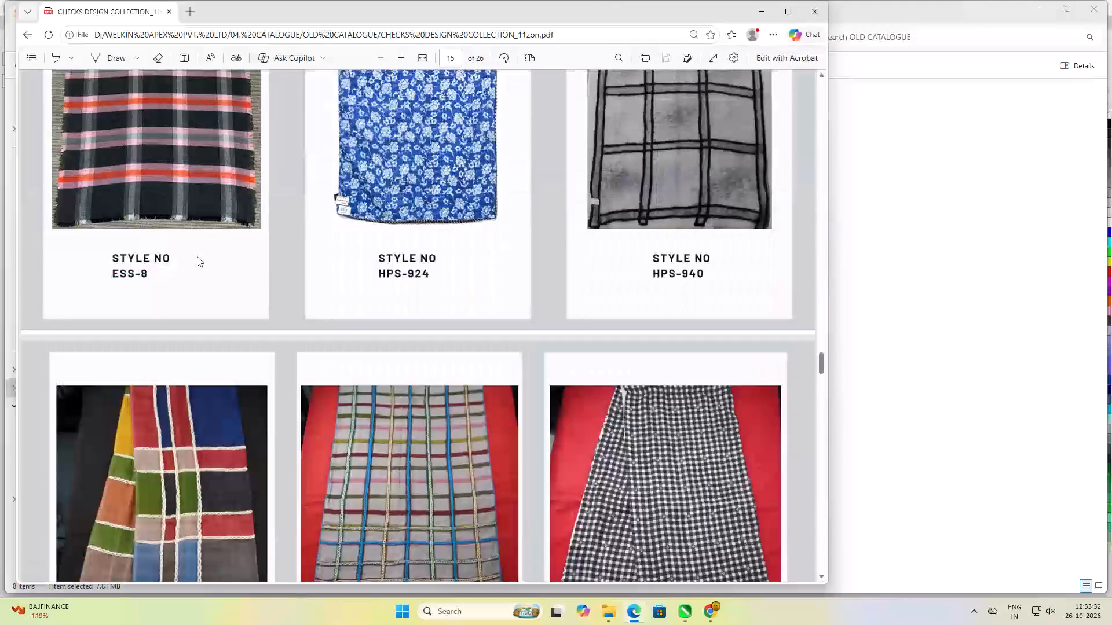
{"action": "scroll", "coordinate": [197, 256], "scroll_direction": "down", "scroll_amount": 16}
{"action": "scroll", "coordinate": [197, 256], "scroll_direction": "down", "scroll_amount": 8}
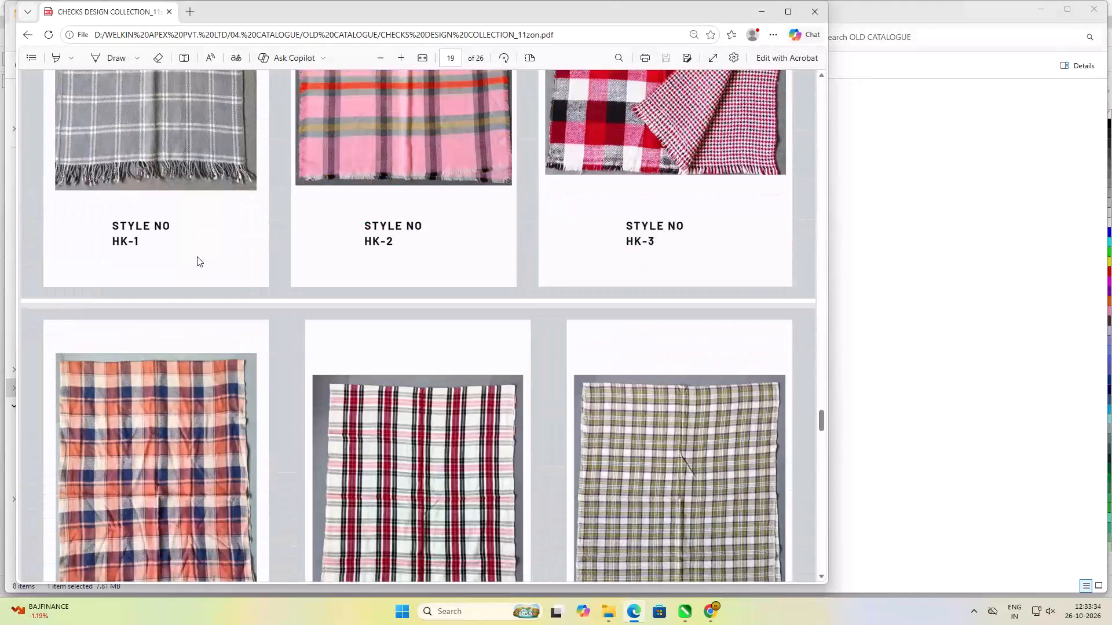
{"action": "scroll", "coordinate": [197, 256], "scroll_direction": "down", "scroll_amount": 16}
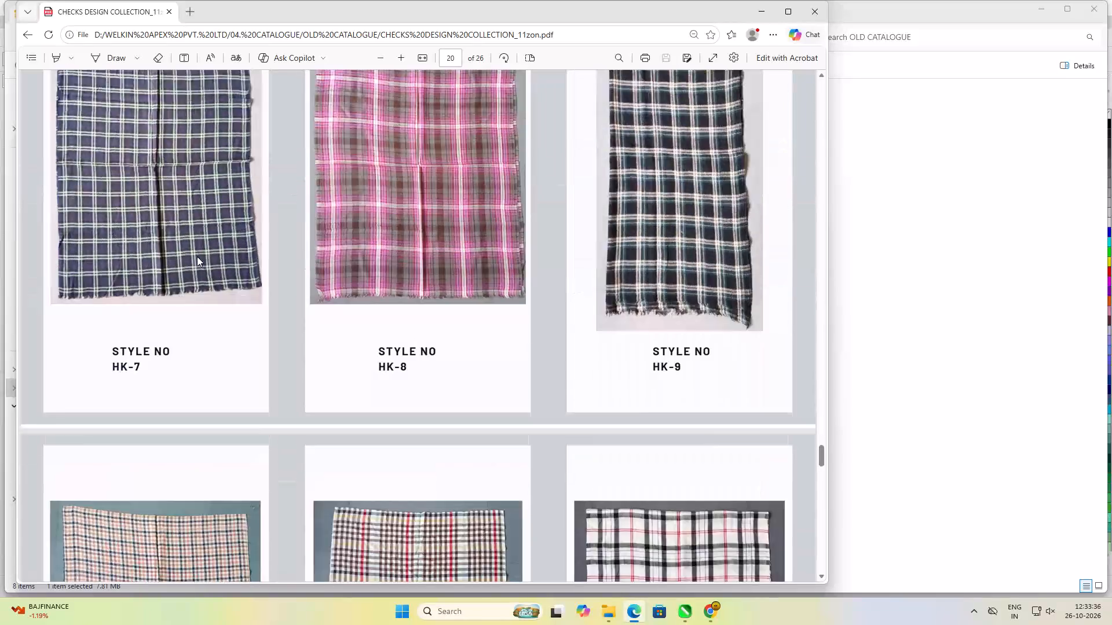
{"action": "scroll", "coordinate": [197, 256], "scroll_direction": "down", "scroll_amount": 20}
{"action": "scroll", "coordinate": [197, 256], "scroll_direction": "down", "scroll_amount": 13}
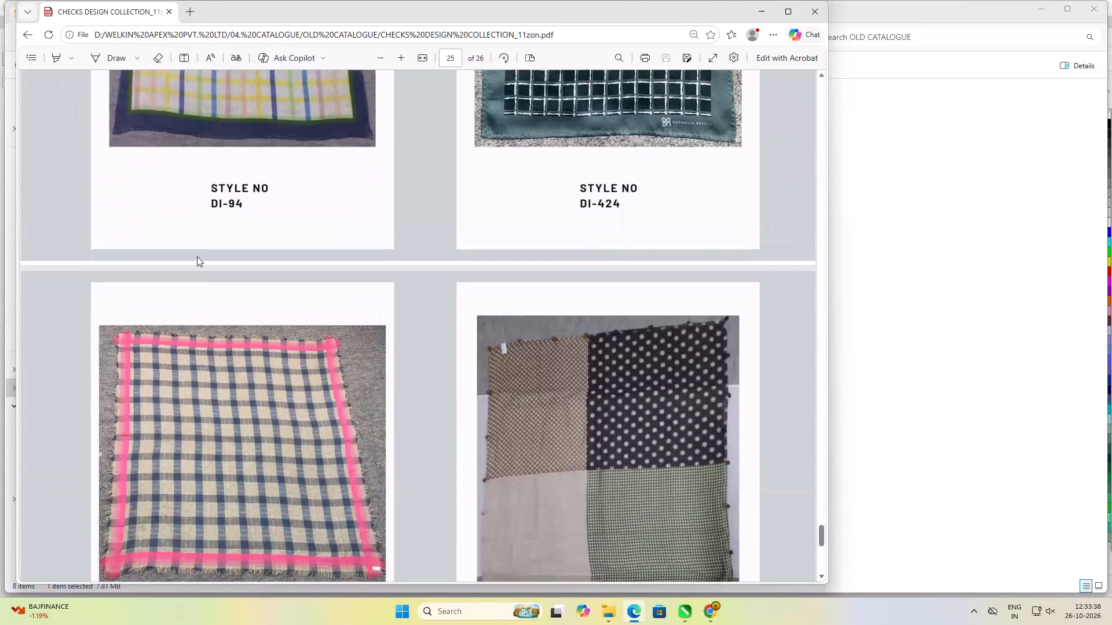
{"action": "scroll", "coordinate": [197, 256], "scroll_direction": "down", "scroll_amount": 2}
{"action": "scroll", "coordinate": [197, 256], "scroll_direction": "up", "scroll_amount": 9}
{"action": "scroll", "coordinate": [354, 161], "scroll_direction": "down", "scroll_amount": 5}
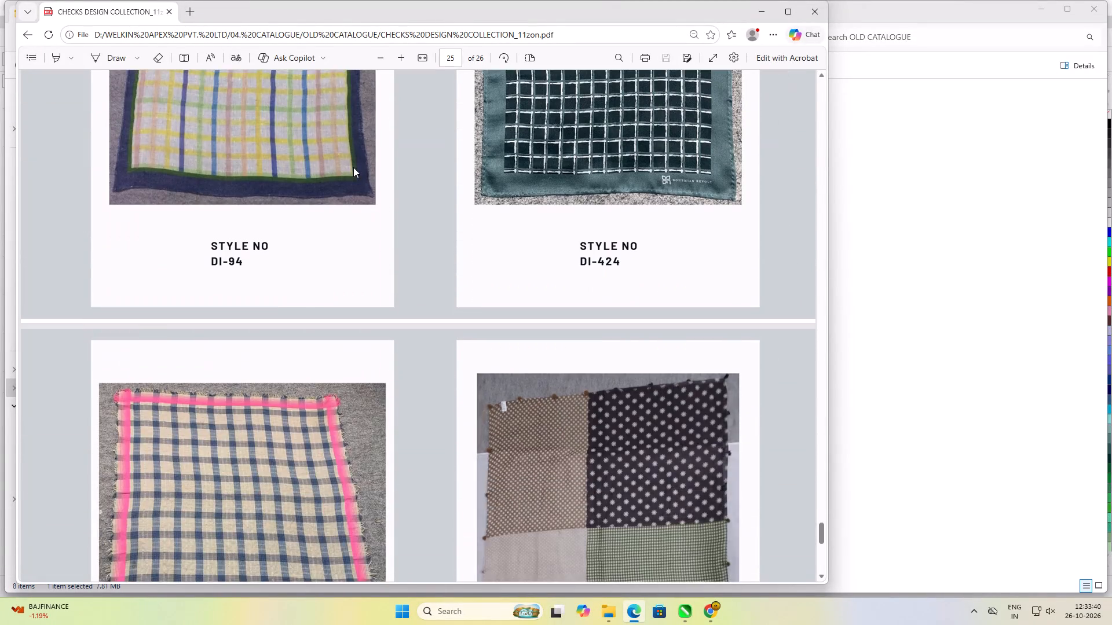
{"action": "scroll", "coordinate": [353, 167], "scroll_direction": "down", "scroll_amount": 13}
{"action": "scroll", "coordinate": [353, 167], "scroll_direction": "up", "scroll_amount": 8}
{"action": "scroll", "coordinate": [353, 167], "scroll_direction": "down", "scroll_amount": 8}
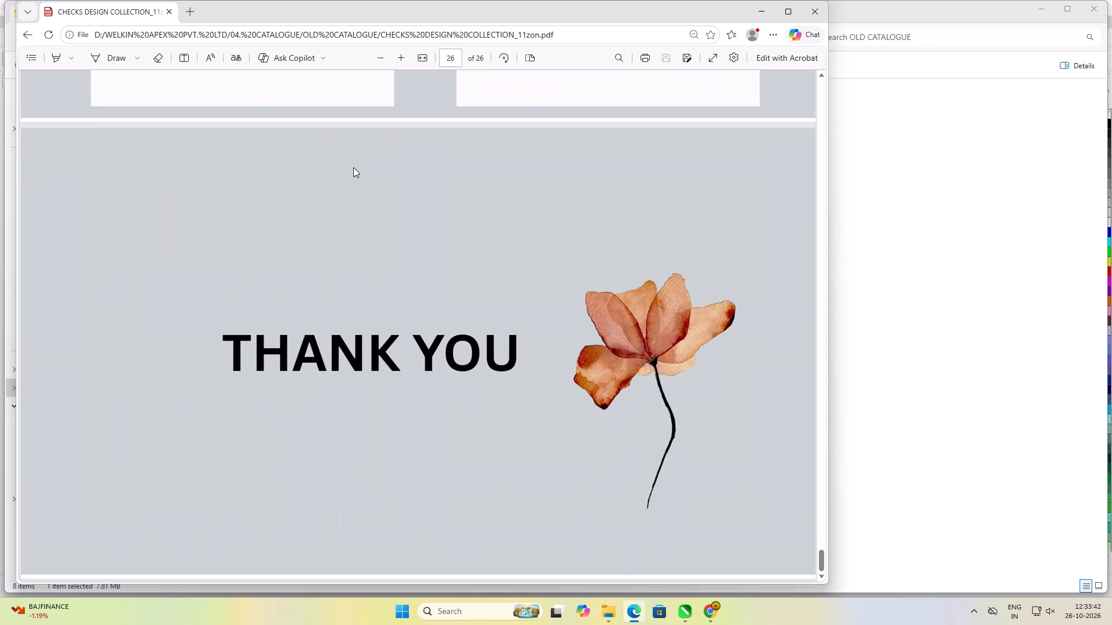
{"action": "scroll", "coordinate": [353, 167], "scroll_direction": "down", "scroll_amount": 8}
Review the check scarf styles again from the closing page back towards the front, and close the CHECKS DESIGN COLLECTION_11zon PDF.
{"action": "scroll", "coordinate": [353, 167], "scroll_direction": "up", "scroll_amount": 16}
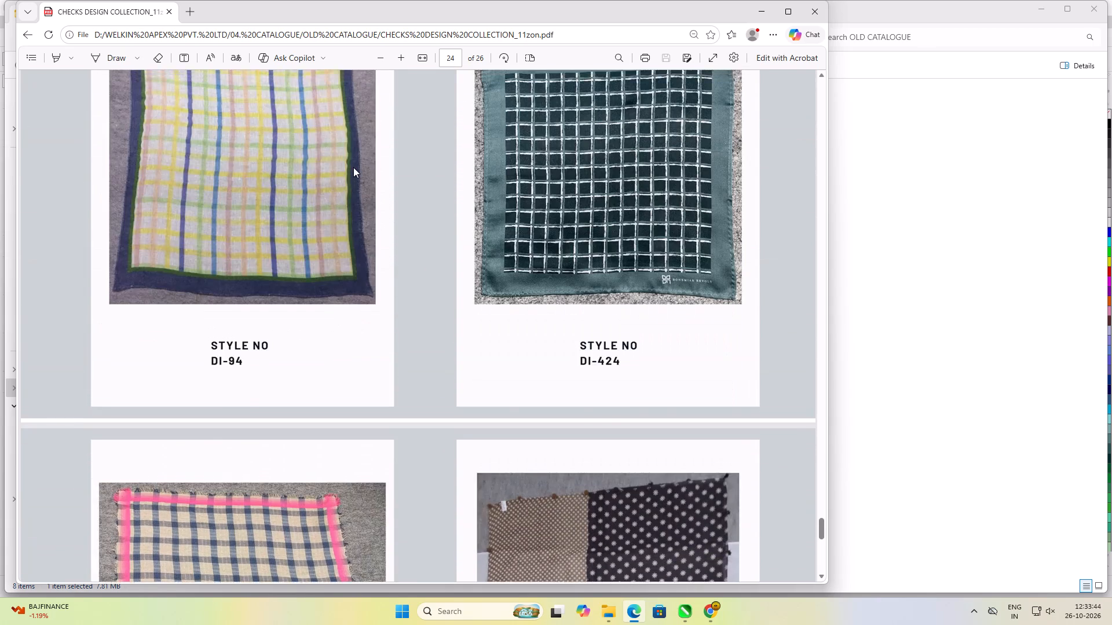
{"action": "scroll", "coordinate": [353, 167], "scroll_direction": "up", "scroll_amount": 16}
{"action": "scroll", "coordinate": [353, 167], "scroll_direction": "up", "scroll_amount": 7}
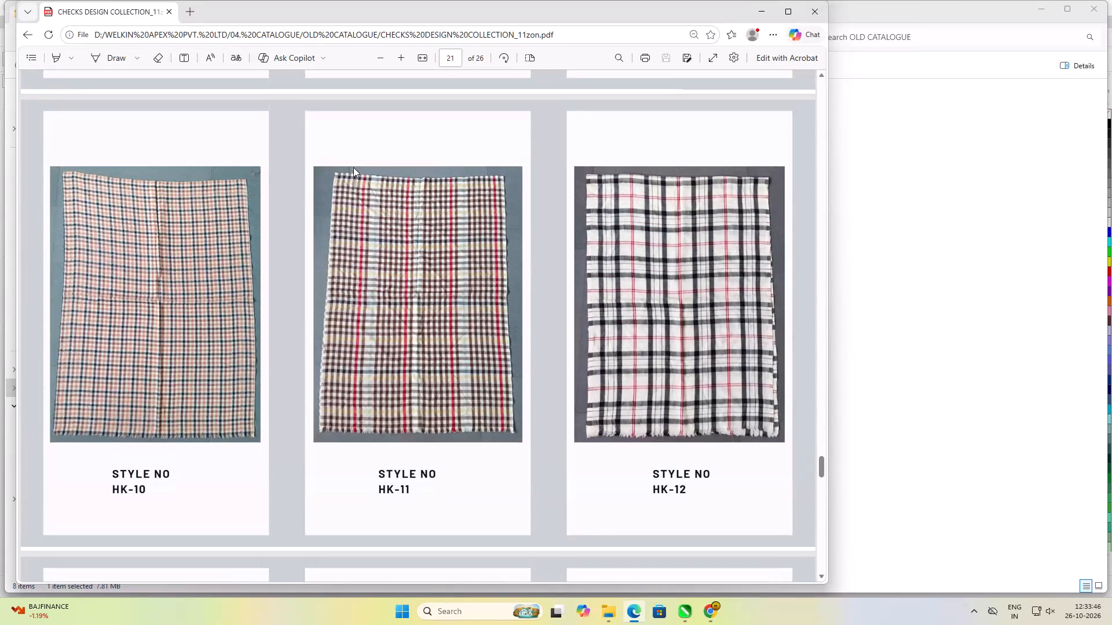
{"action": "scroll", "coordinate": [353, 167], "scroll_direction": "up", "scroll_amount": 13}
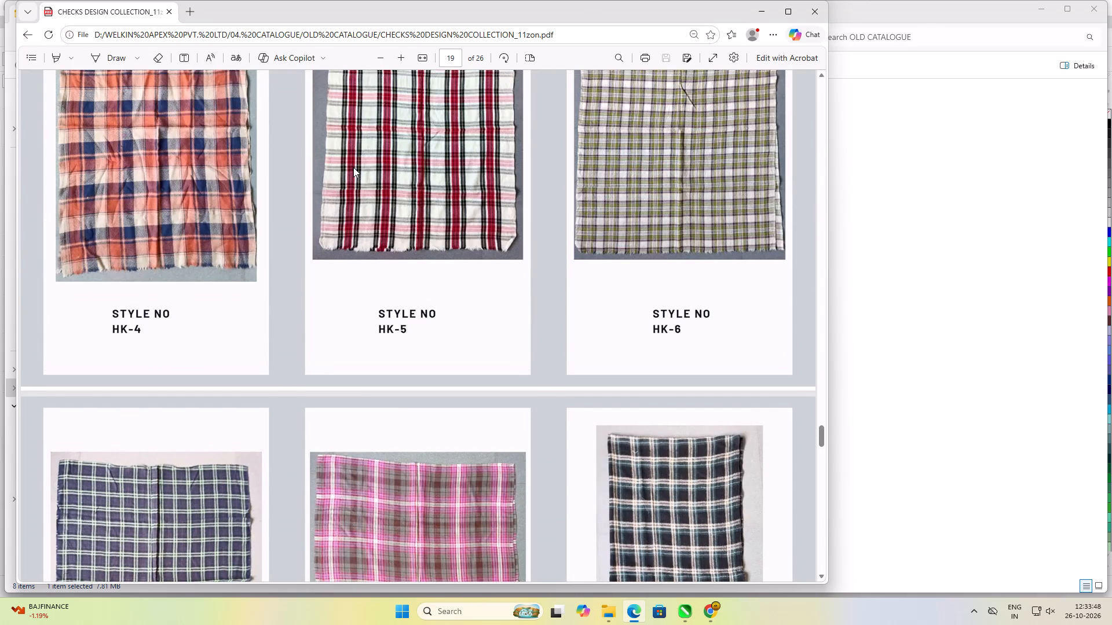
{"action": "left_click", "coordinate": [353, 167]}
{"action": "scroll", "coordinate": [353, 167], "scroll_direction": "up", "scroll_amount": 11}
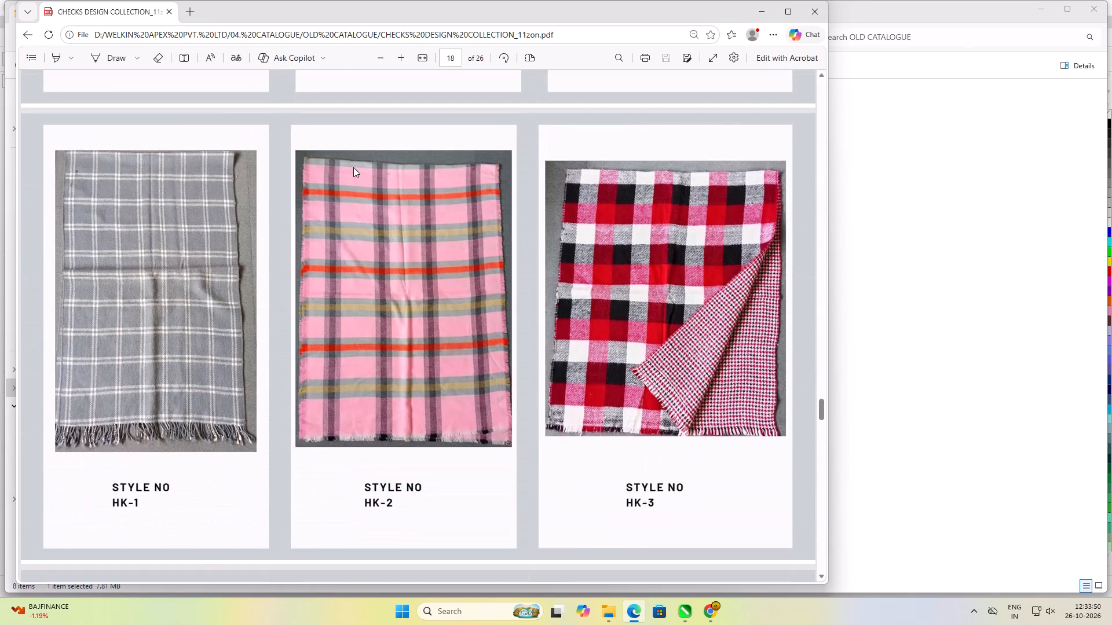
{"action": "scroll", "coordinate": [353, 167], "scroll_direction": "up", "scroll_amount": 9}
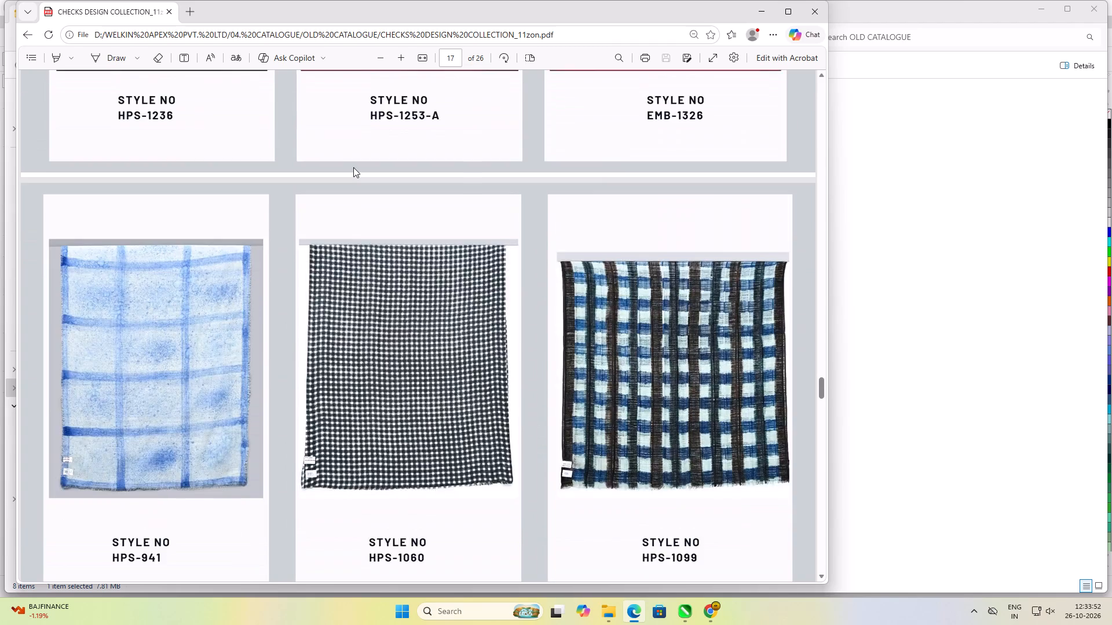
{"action": "scroll", "coordinate": [353, 167], "scroll_direction": "up", "scroll_amount": 20}
{"action": "scroll", "coordinate": [353, 167], "scroll_direction": "up", "scroll_amount": 16}
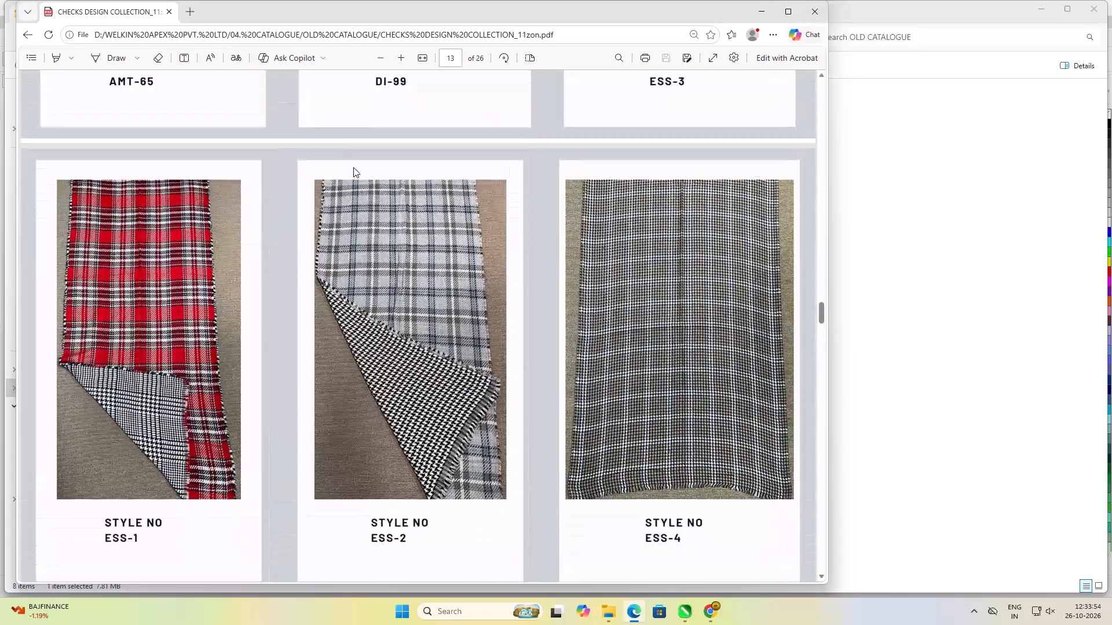
{"action": "scroll", "coordinate": [353, 167], "scroll_direction": "up", "scroll_amount": 5}
{"action": "scroll", "coordinate": [353, 167], "scroll_direction": "down", "scroll_amount": 4}
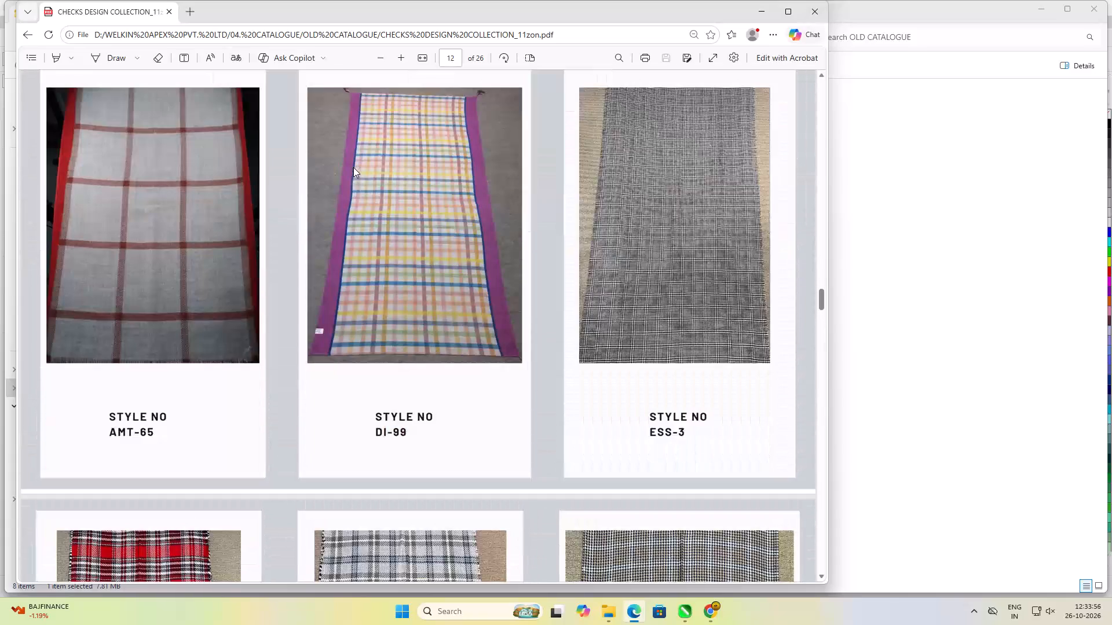
{"action": "scroll", "coordinate": [353, 167], "scroll_direction": "up", "scroll_amount": 10}
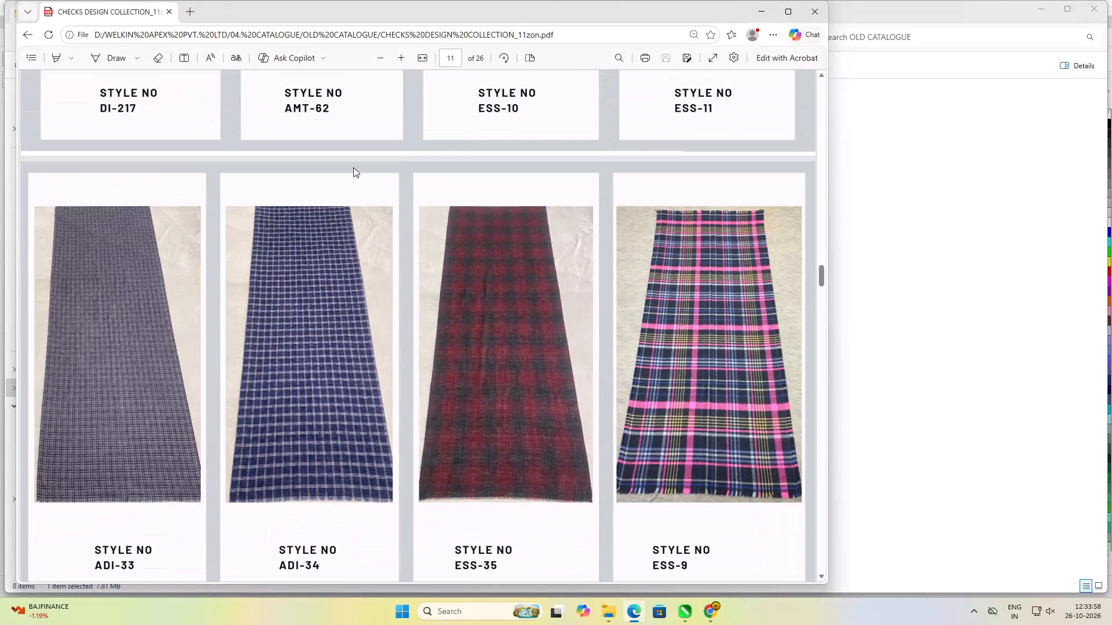
{"action": "scroll", "coordinate": [353, 167], "scroll_direction": "up", "scroll_amount": 4}
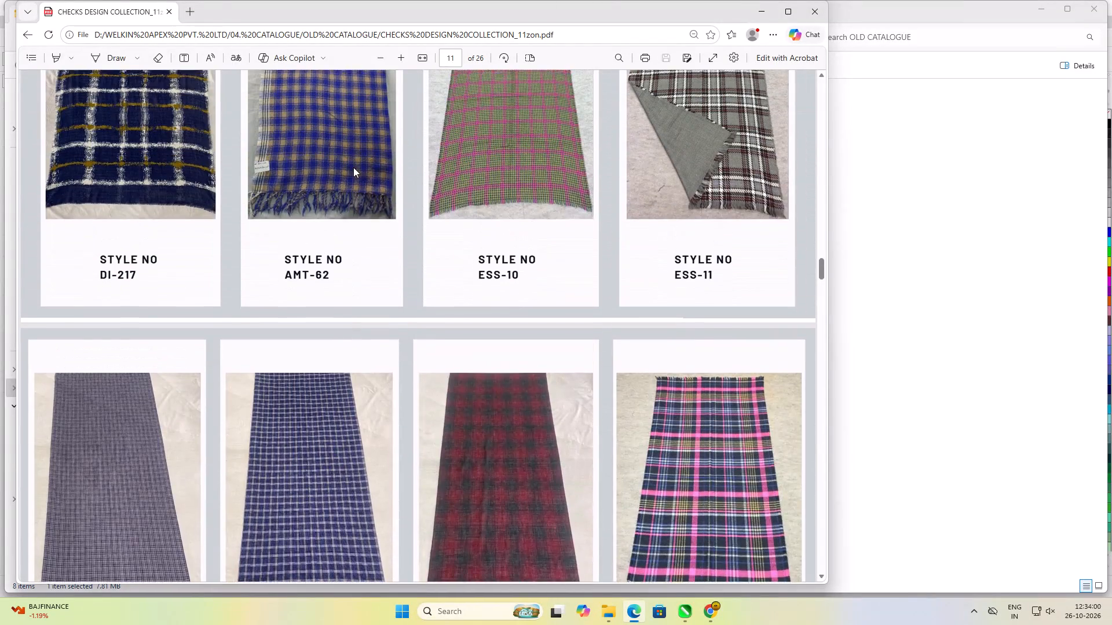
{"action": "scroll", "coordinate": [353, 167], "scroll_direction": "up", "scroll_amount": 16}
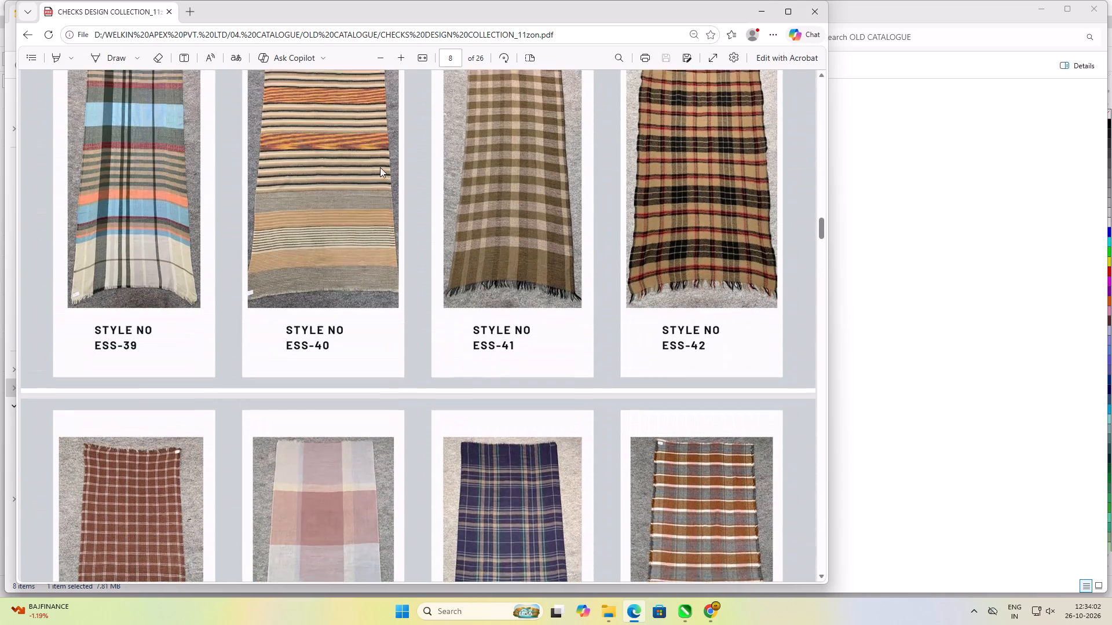
{"action": "left_click", "coordinate": [809, 15]}
Open LACE DESIGN COLLECTION_11zon (1) from the OLD CATALOGUE folder, examine its cover and first lace styles, and close it.
{"action": "double_click", "coordinate": [210, 153]}
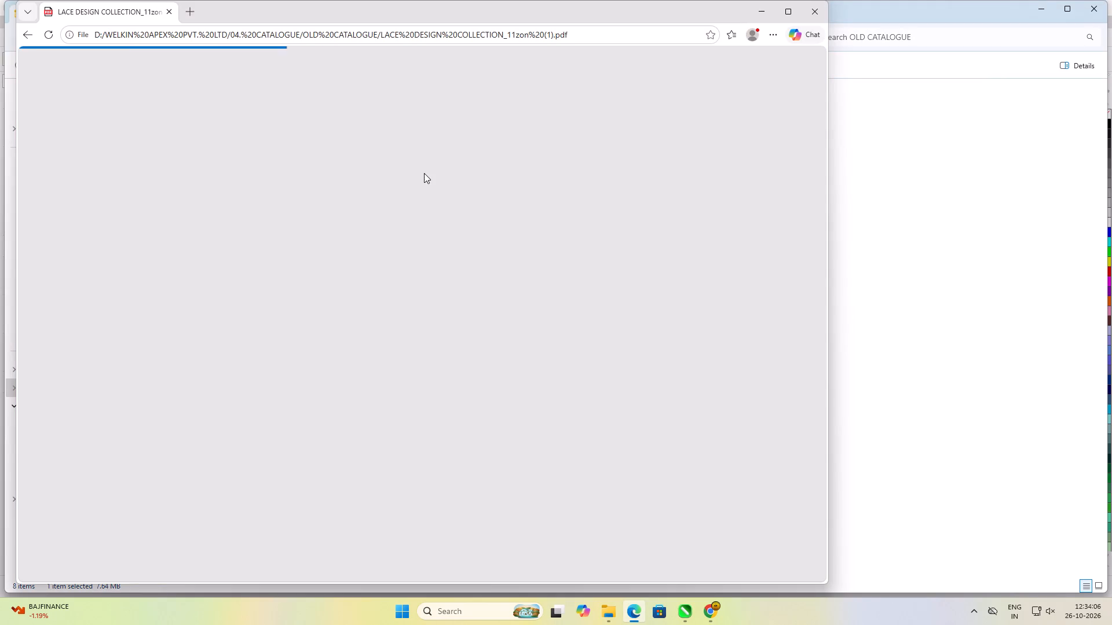
{"action": "scroll", "coordinate": [424, 173], "scroll_direction": "down", "scroll_amount": 7}
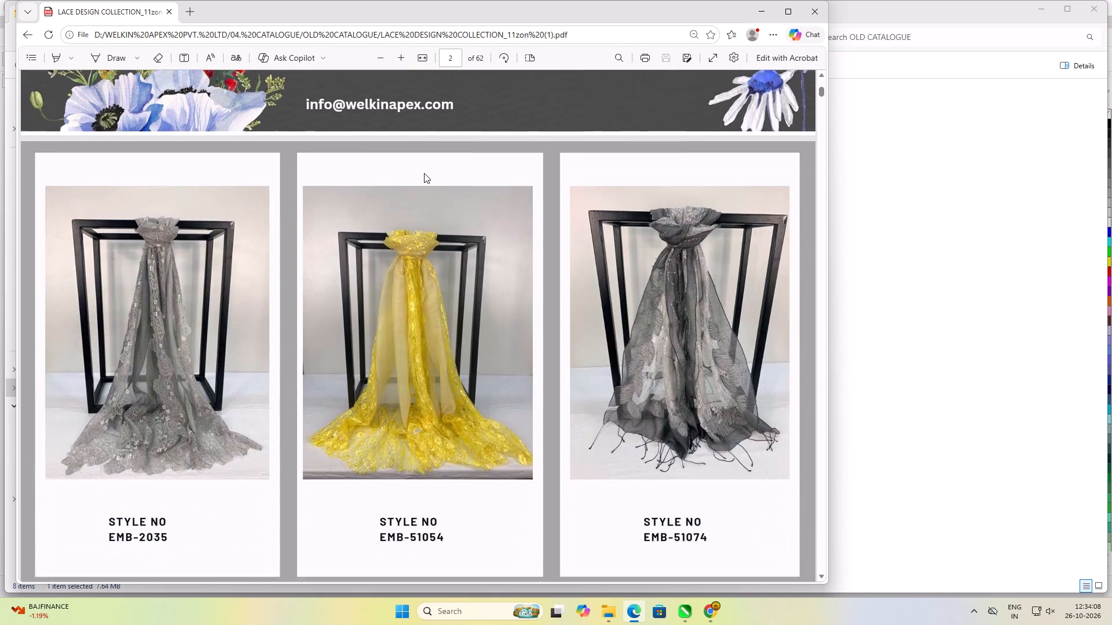
{"action": "scroll", "coordinate": [424, 173], "scroll_direction": "up", "scroll_amount": 11}
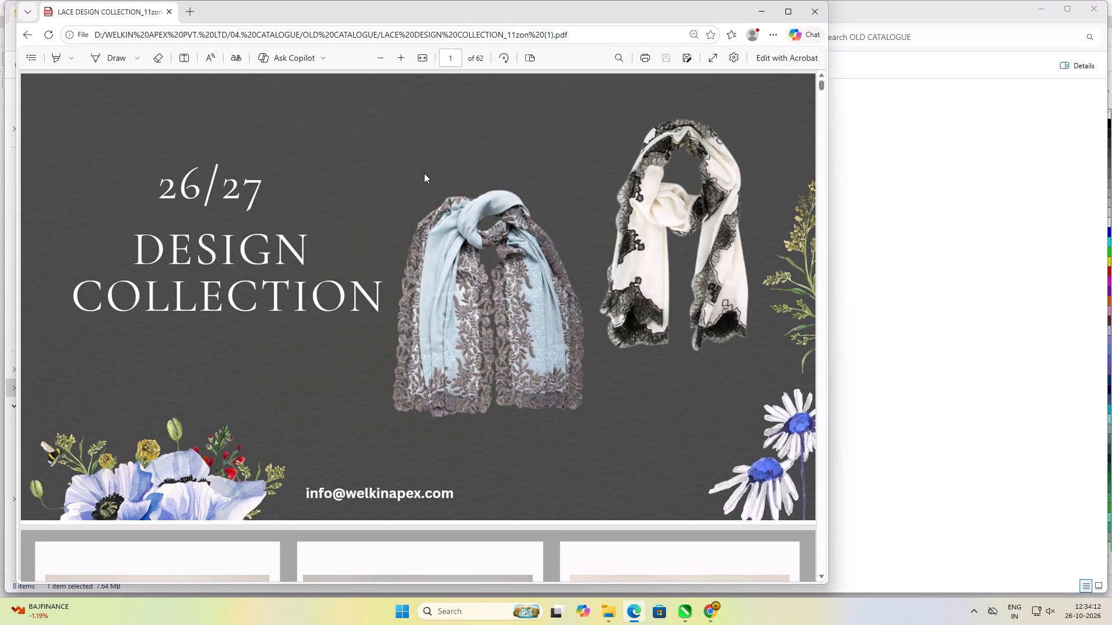
{"action": "scroll", "coordinate": [424, 173], "scroll_direction": "down", "scroll_amount": 16}
{"action": "scroll", "coordinate": [424, 173], "scroll_direction": "down", "scroll_amount": 7}
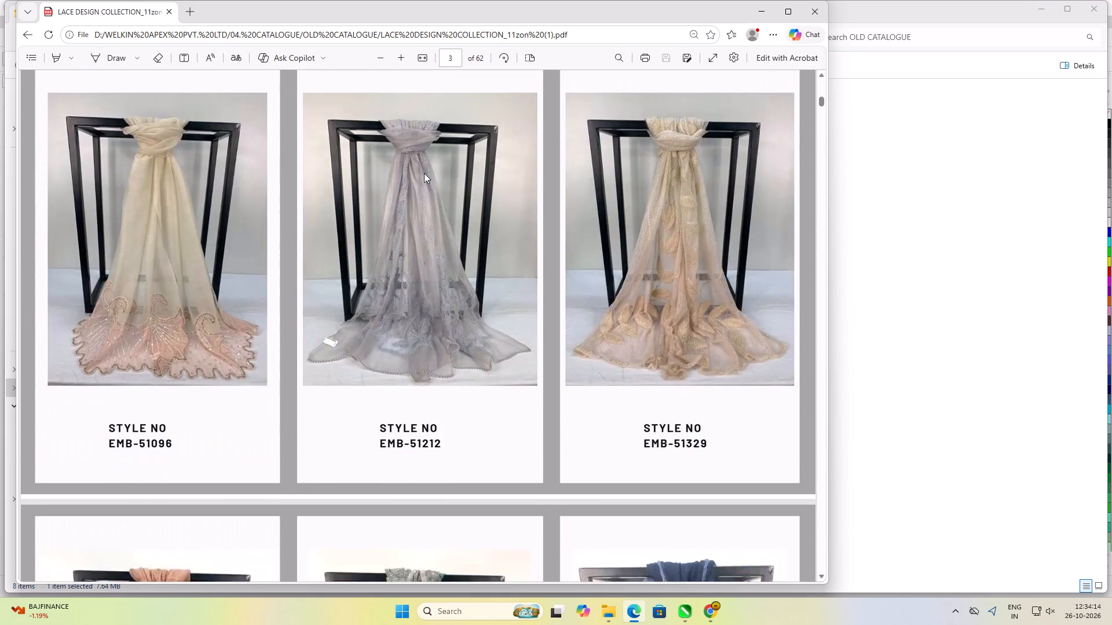
{"action": "scroll", "coordinate": [424, 173], "scroll_direction": "down", "scroll_amount": 2}
{"action": "left_click", "coordinate": [810, 12]}
{"action": "left_click", "coordinate": [832, 299]}
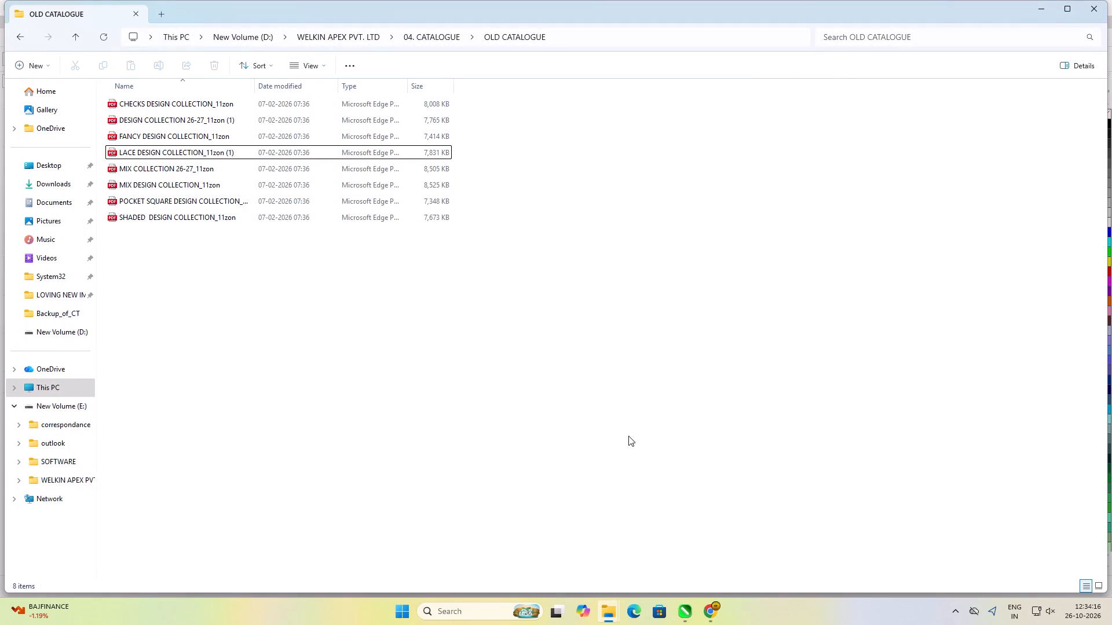
Switch to CorelDRAW to check the CATALOGUE.cdr cover page and return to the OLD CATALOGUE folder in File Explorer.
{"action": "left_click", "coordinate": [689, 619]}
{"action": "left_click", "coordinate": [661, 539]}
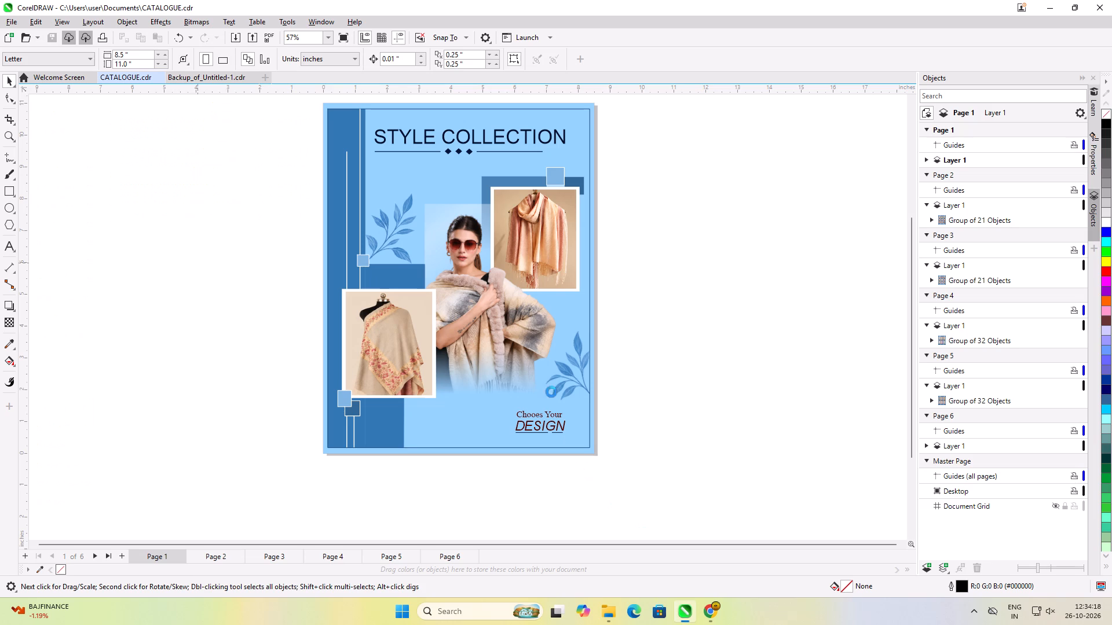
{"action": "left_click", "coordinate": [603, 618]}
{"action": "left_click", "coordinate": [668, 570]}
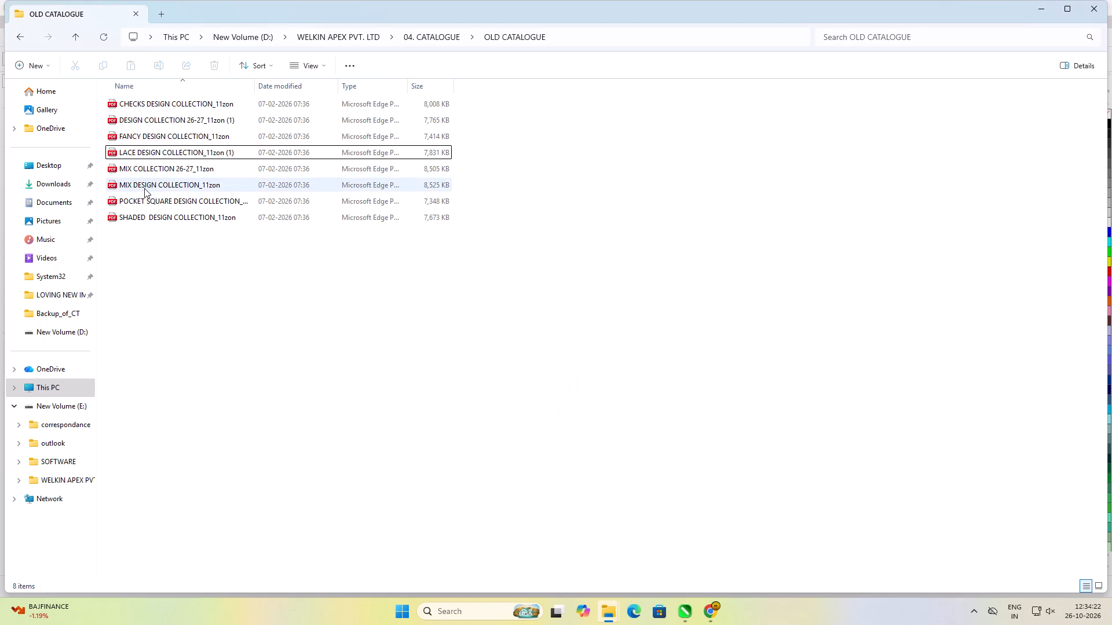
Open MIX DESIGN COLLECTION_11zon from the OLD CATALOGUE folder in Adobe Illustrator 2023, importing page range 1-1.
{"action": "right_click", "coordinate": [144, 188]}
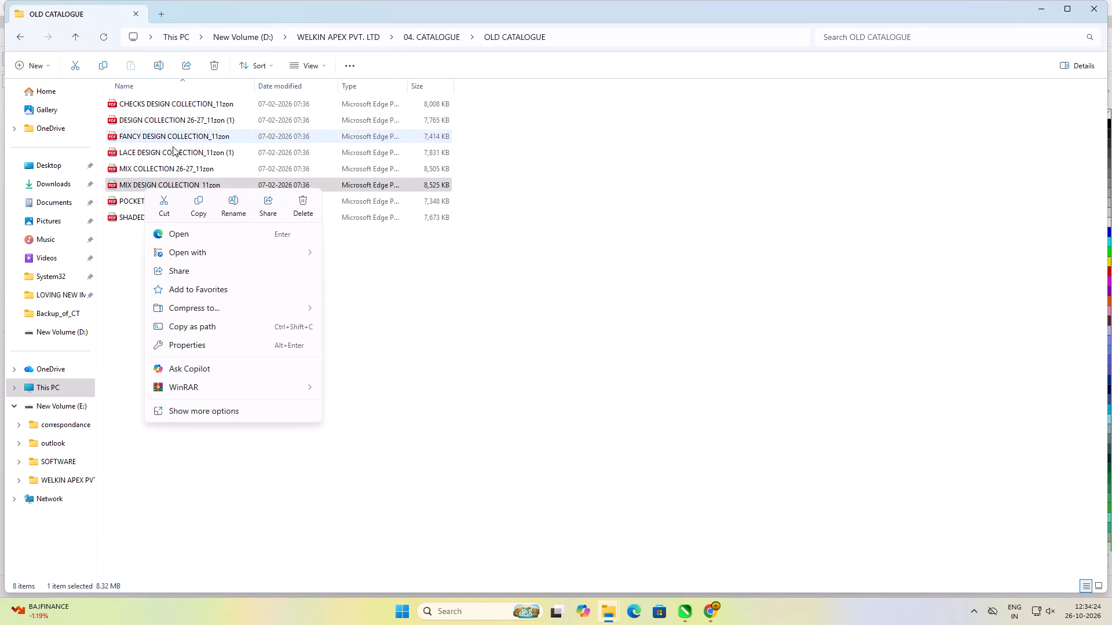
{"action": "left_click", "coordinate": [202, 256]}
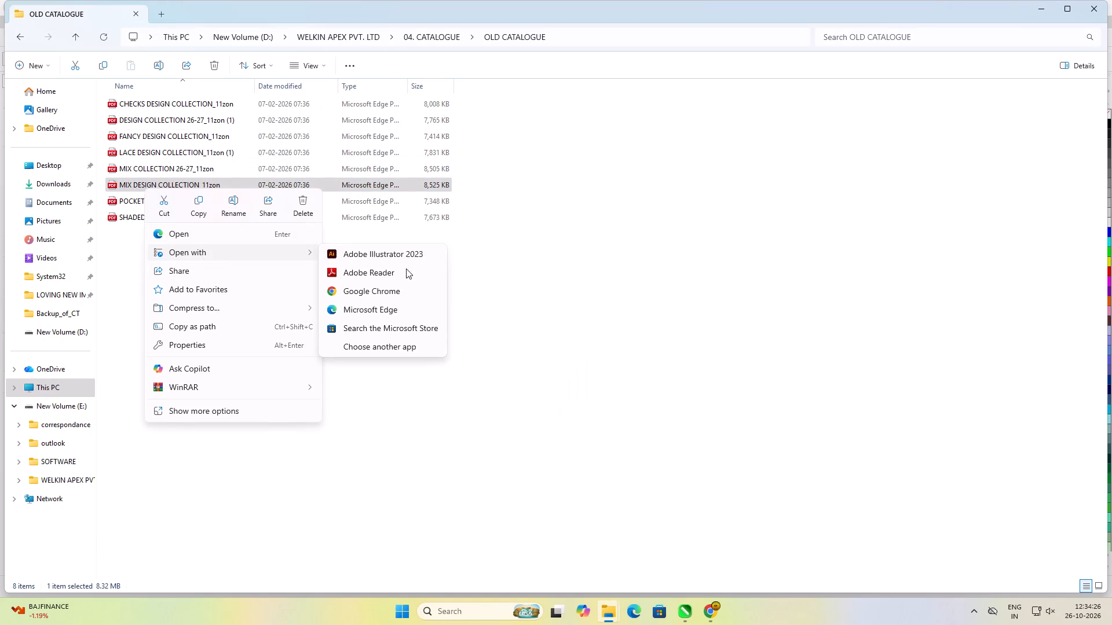
{"action": "left_click", "coordinate": [391, 256]}
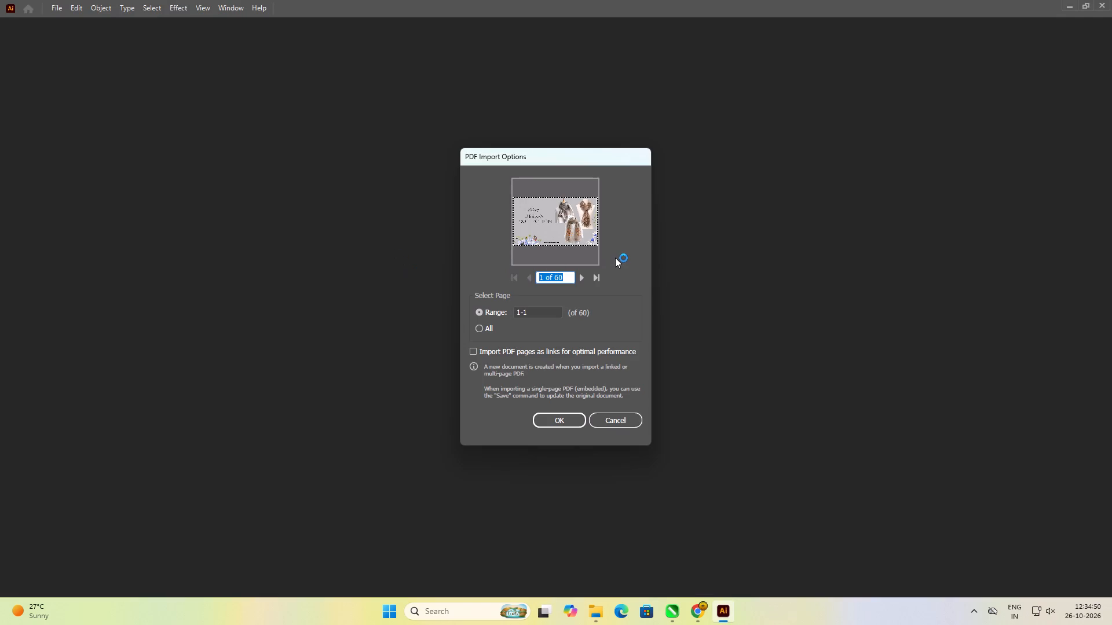
{"action": "left_click", "coordinate": [571, 427]}
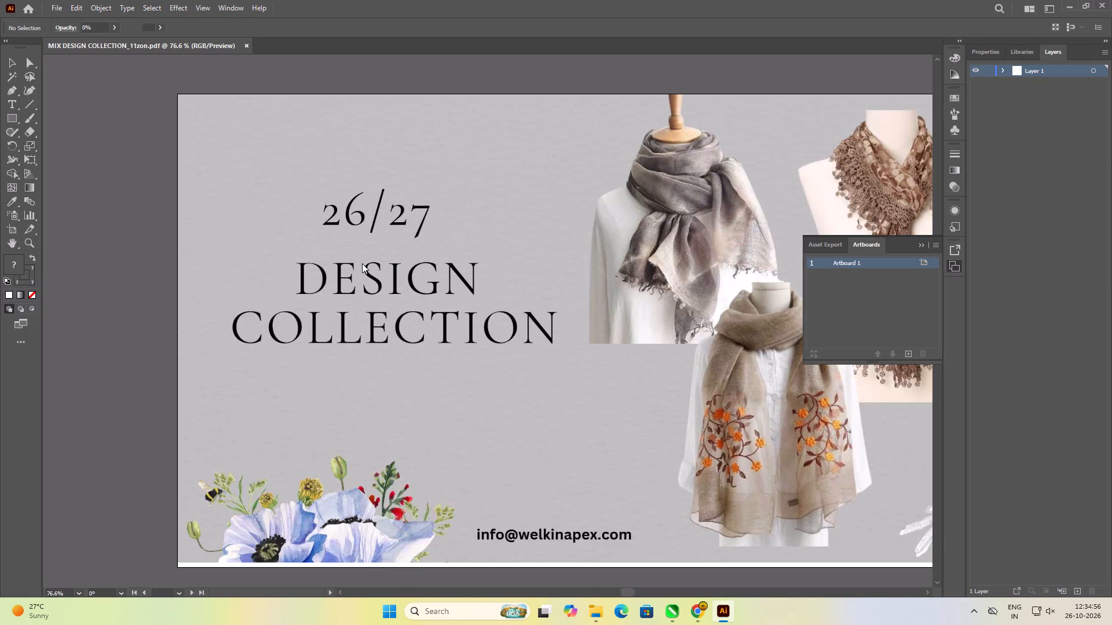
Examine the imported MIX DESIGN COLLECTION_11zon cover and look for further artboards in the document.
{"action": "scroll", "coordinate": [569, 263], "scroll_direction": "down", "scroll_amount": 10}
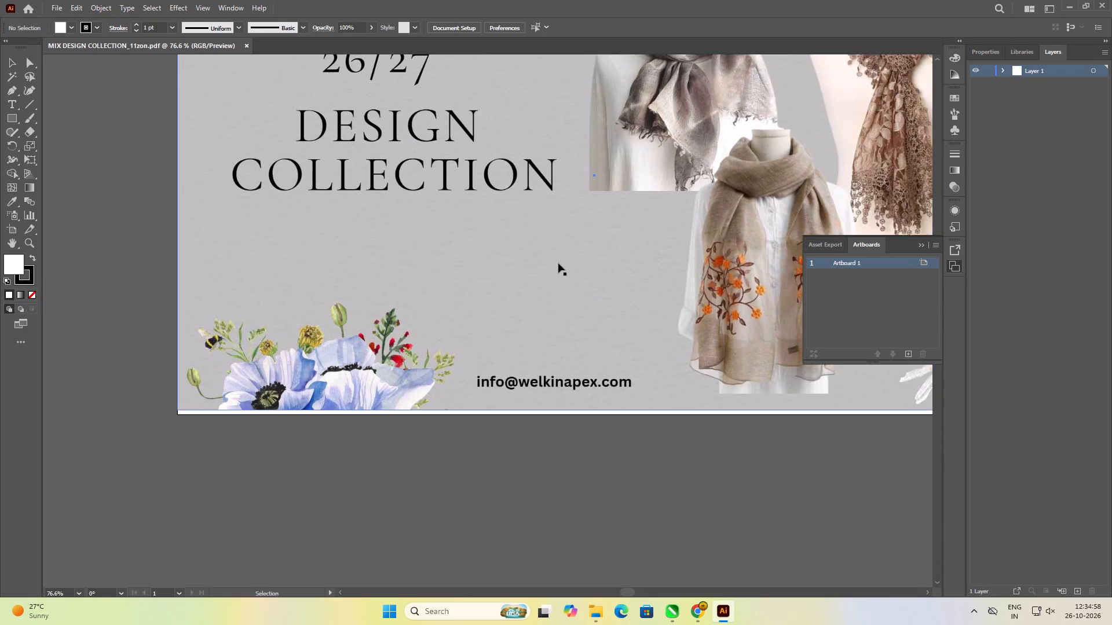
{"action": "scroll", "coordinate": [558, 263], "scroll_direction": "down", "scroll_amount": 3}
{"action": "scroll", "coordinate": [558, 263], "scroll_direction": "down", "scroll_amount": 20}
{"action": "scroll", "coordinate": [558, 263], "scroll_direction": "down", "scroll_amount": 6}
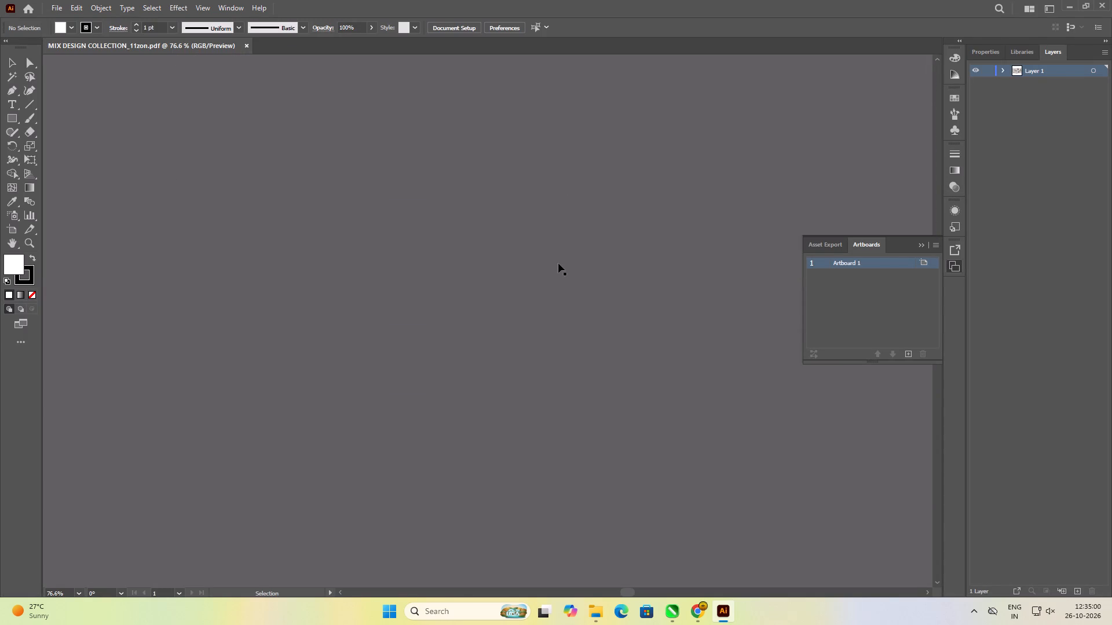
{"action": "scroll", "coordinate": [558, 263], "scroll_direction": "down", "scroll_amount": 7}
{"action": "scroll", "coordinate": [558, 263], "scroll_direction": "up", "scroll_amount": 8}
{"action": "scroll", "coordinate": [348, 327], "scroll_direction": "up", "scroll_amount": 7}
{"action": "scroll", "coordinate": [328, 370], "scroll_direction": "up", "scroll_amount": 11}
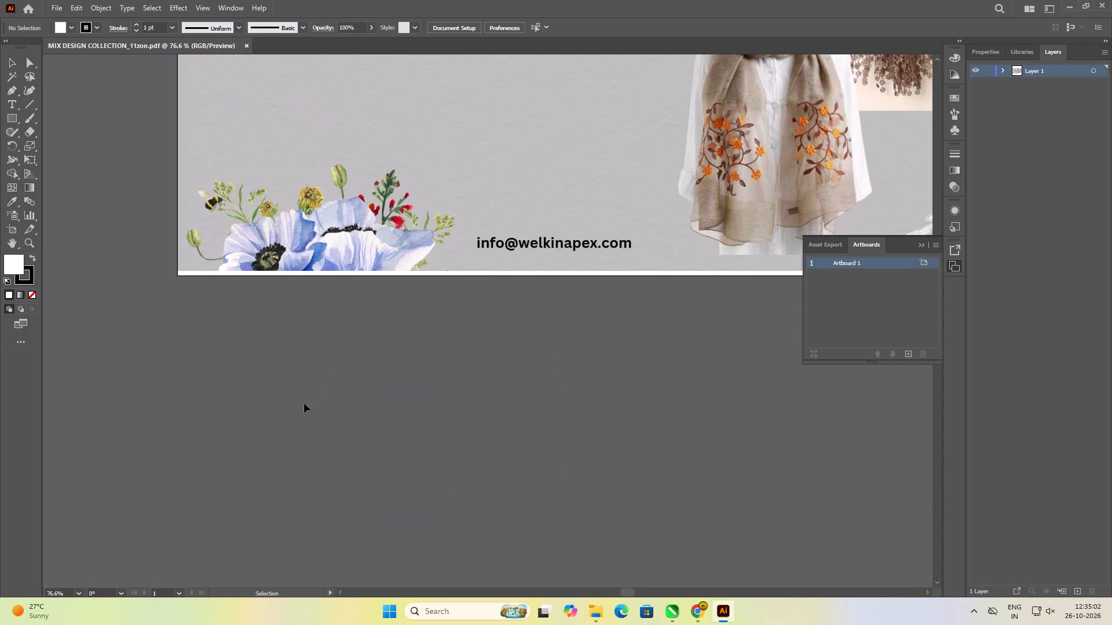
{"action": "left_click", "coordinate": [175, 594]}
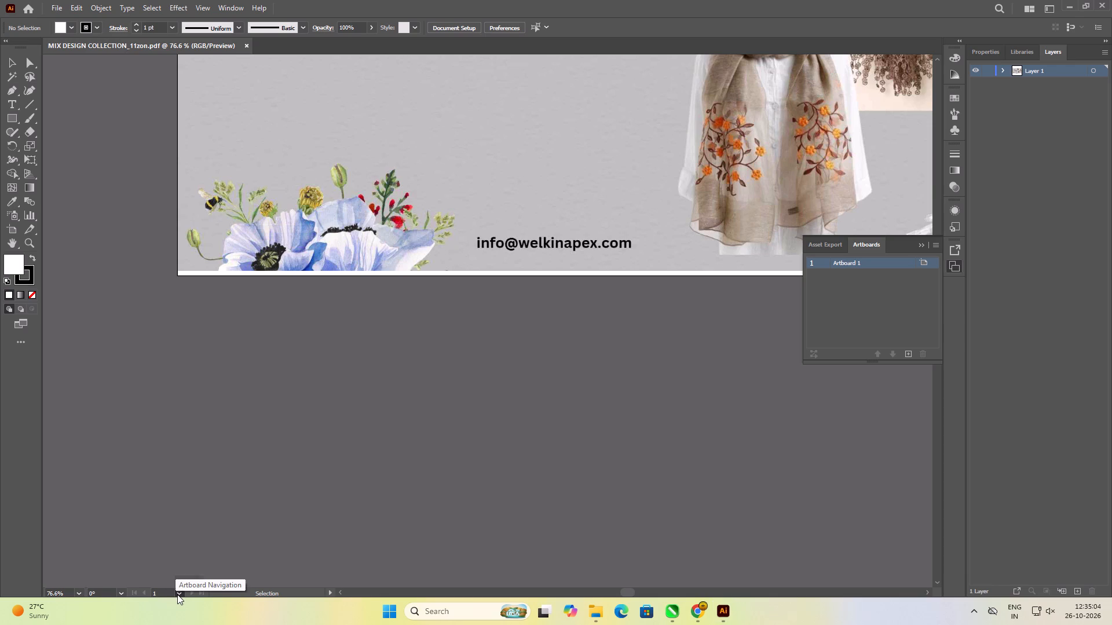
{"action": "left_click", "coordinate": [177, 594]}
{"action": "left_click", "coordinate": [185, 594]}
{"action": "left_click", "coordinate": [190, 593]}
{"action": "left_click", "coordinate": [202, 590]}
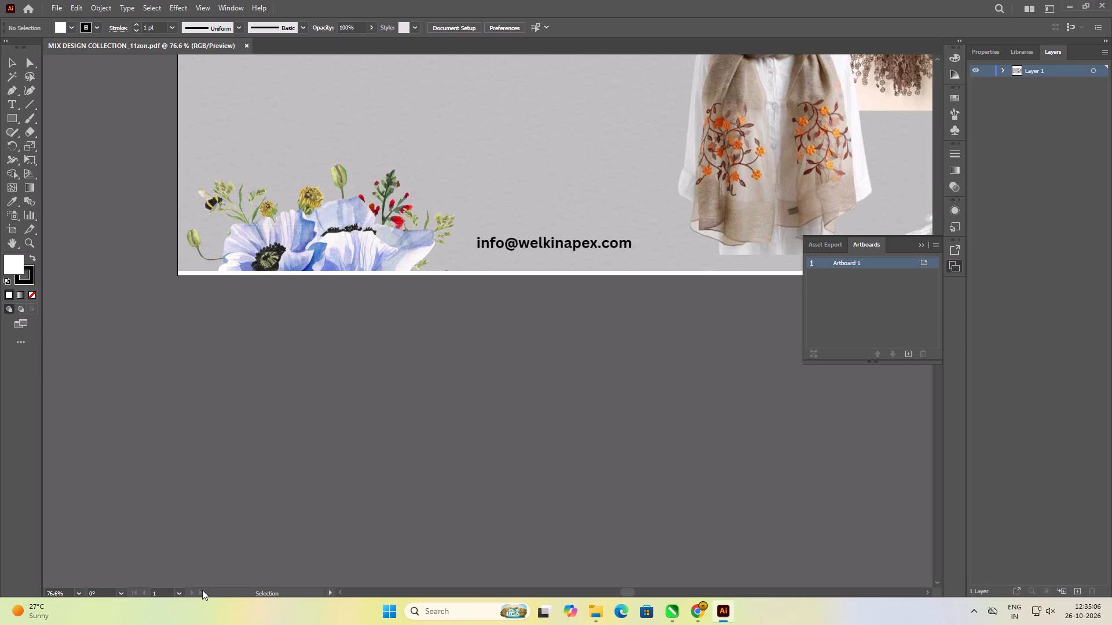
{"action": "scroll", "coordinate": [326, 340], "scroll_direction": "up", "scroll_amount": 20}
{"action": "scroll", "coordinate": [326, 340], "scroll_direction": "up", "scroll_amount": 16}
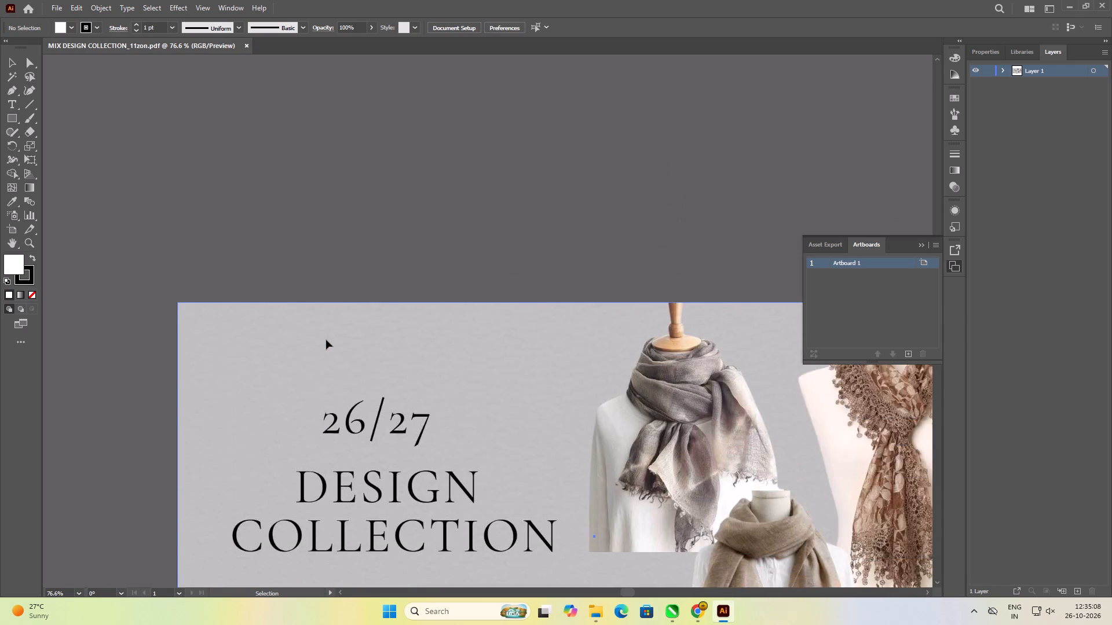
{"action": "scroll", "coordinate": [326, 340], "scroll_direction": "down", "scroll_amount": 8}
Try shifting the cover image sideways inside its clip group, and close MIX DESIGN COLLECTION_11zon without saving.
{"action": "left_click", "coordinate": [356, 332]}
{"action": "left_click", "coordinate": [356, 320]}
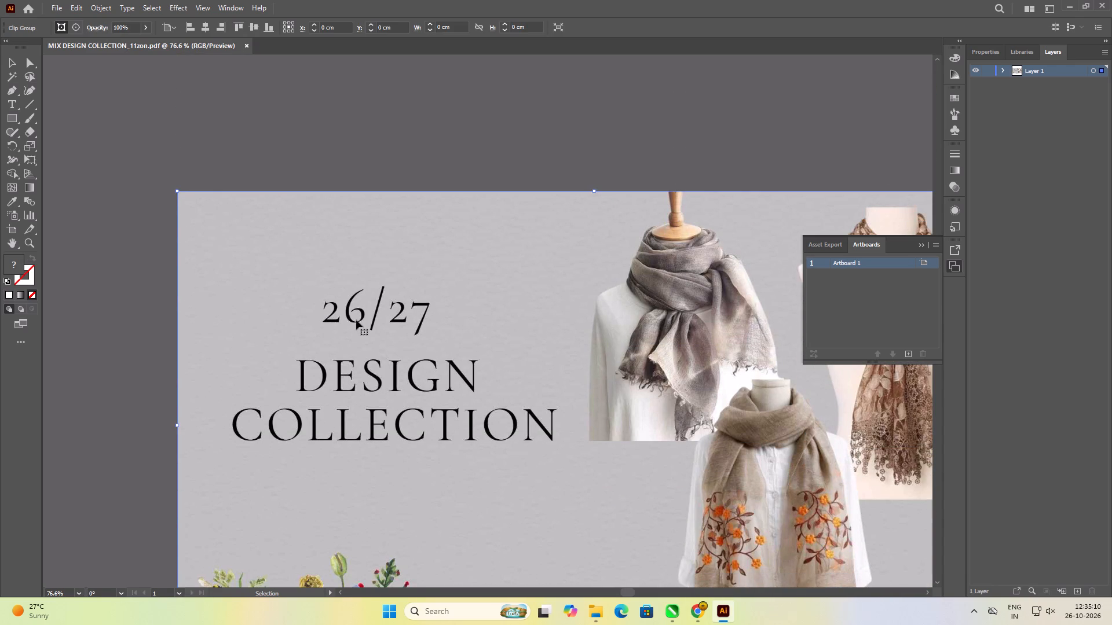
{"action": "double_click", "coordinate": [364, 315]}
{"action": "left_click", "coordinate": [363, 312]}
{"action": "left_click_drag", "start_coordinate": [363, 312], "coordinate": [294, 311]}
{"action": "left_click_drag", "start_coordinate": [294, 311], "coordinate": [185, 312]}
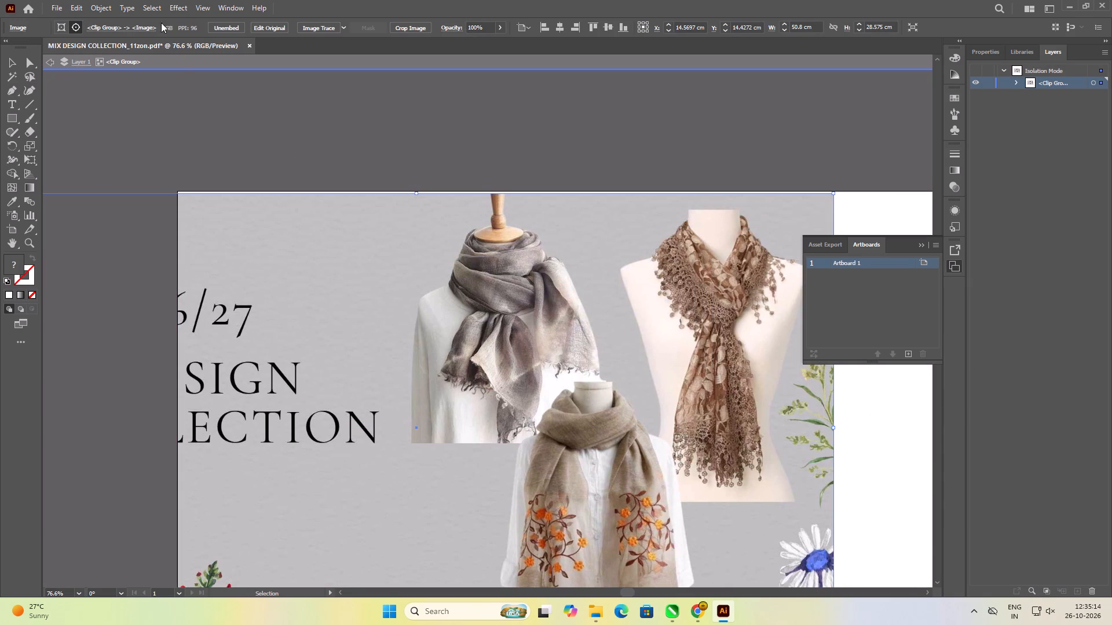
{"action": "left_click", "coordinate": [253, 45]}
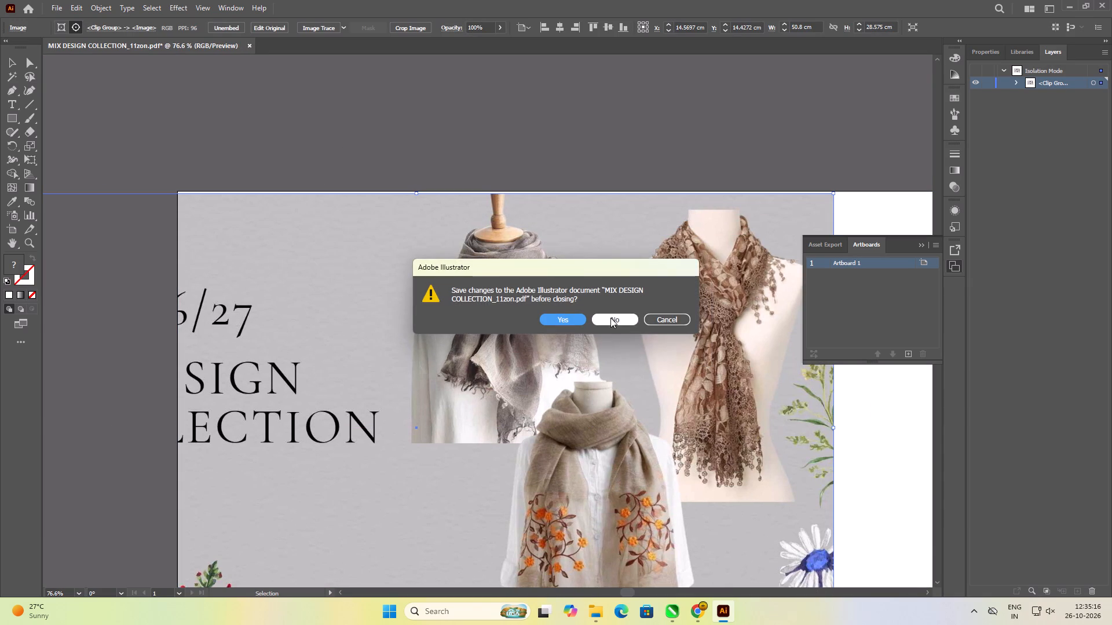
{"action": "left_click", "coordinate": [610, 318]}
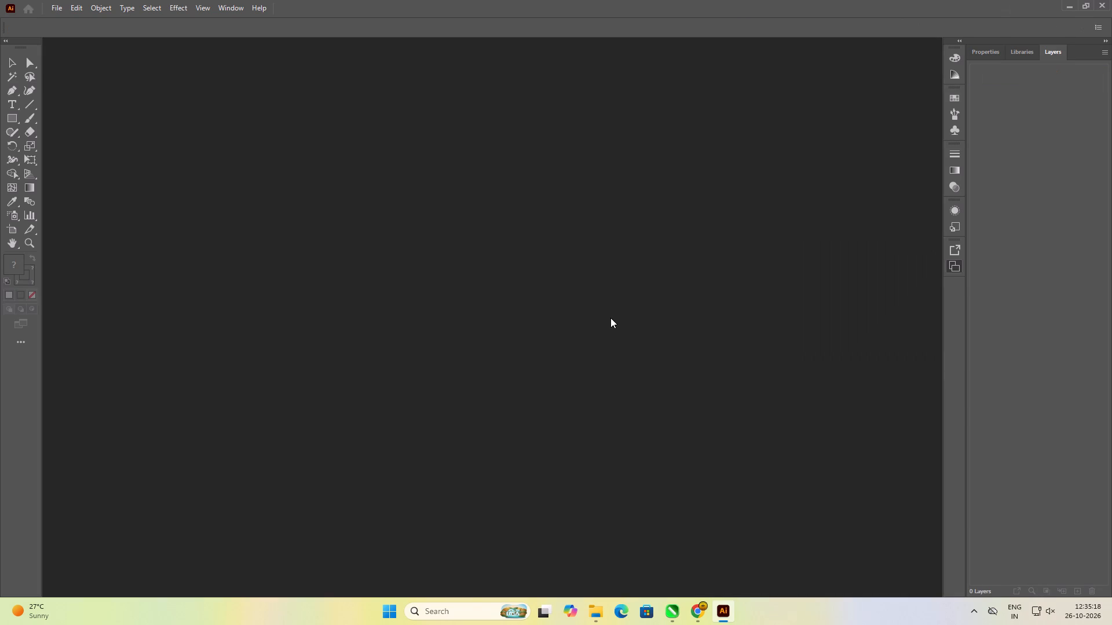
Switch to CorelDRAW to check the cover page of CATALOGUE.cdr.
{"action": "left_click", "coordinate": [675, 611]}
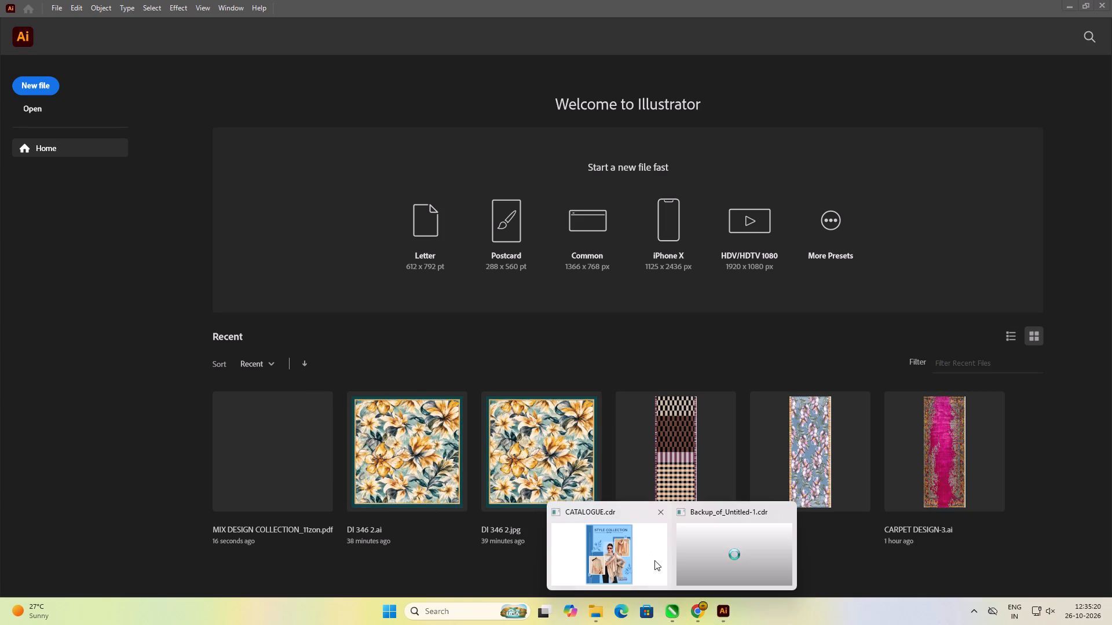
{"action": "left_click", "coordinate": [654, 560]}
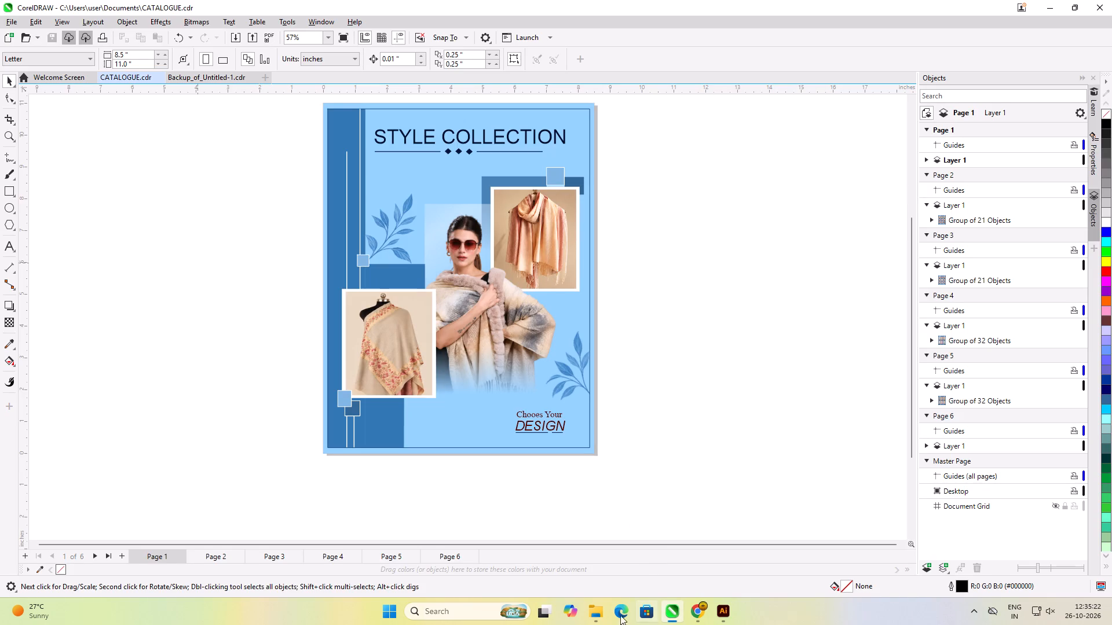
{"action": "left_click", "coordinate": [597, 615]}
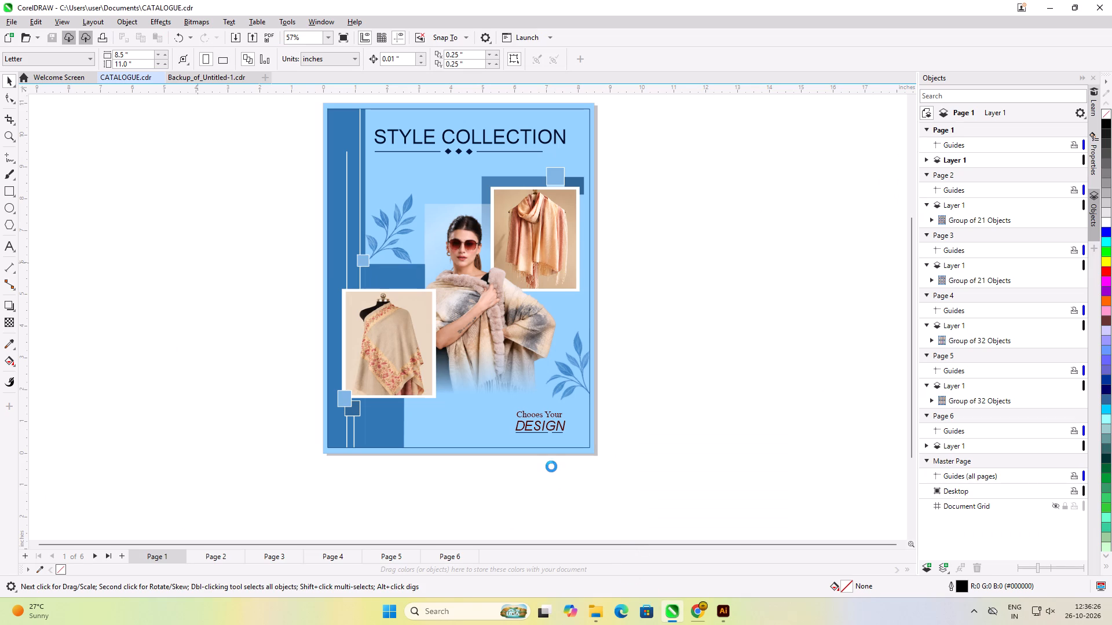
Launch the recently added Kuro app.
{"action": "left_click", "coordinate": [479, 462]}
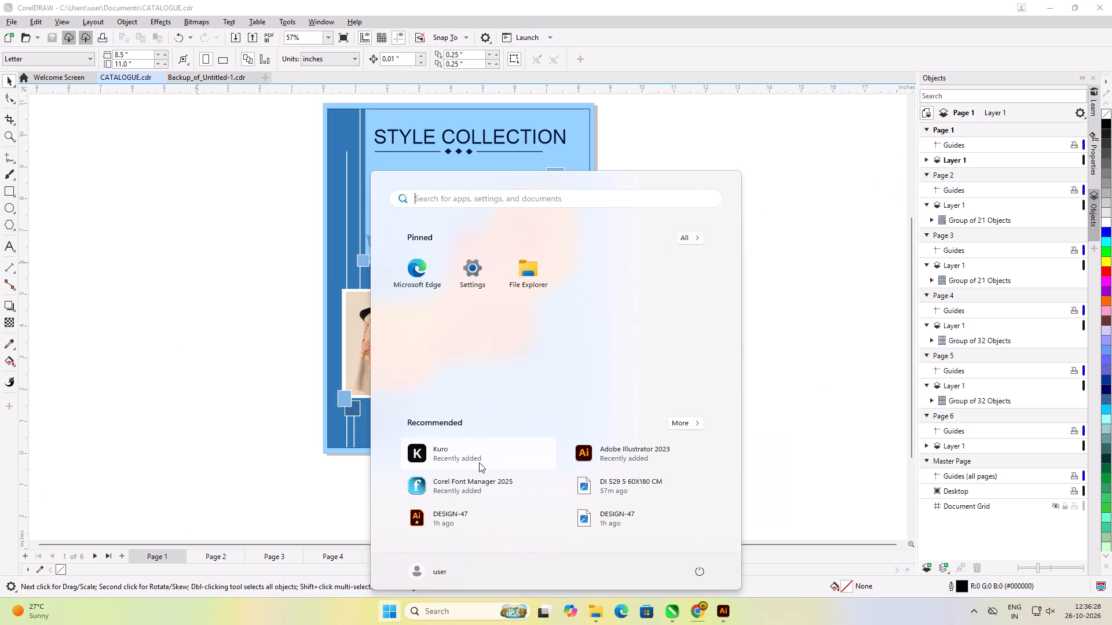
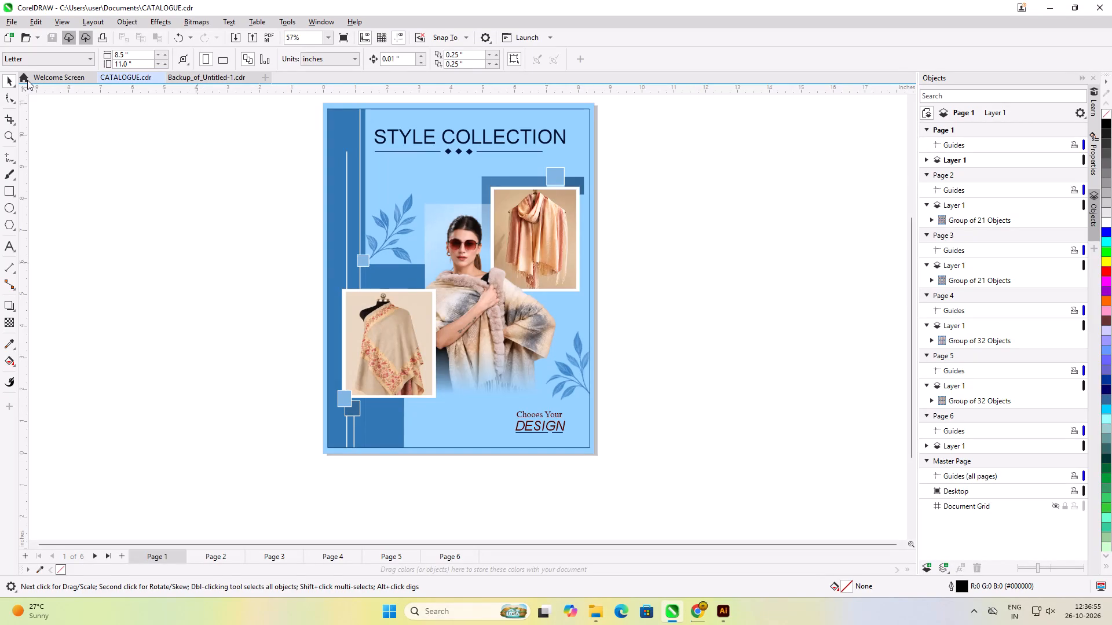
Try to bring up the Backup_of_Untitled-1.cdr document.
{"action": "left_click", "coordinate": [218, 76]}
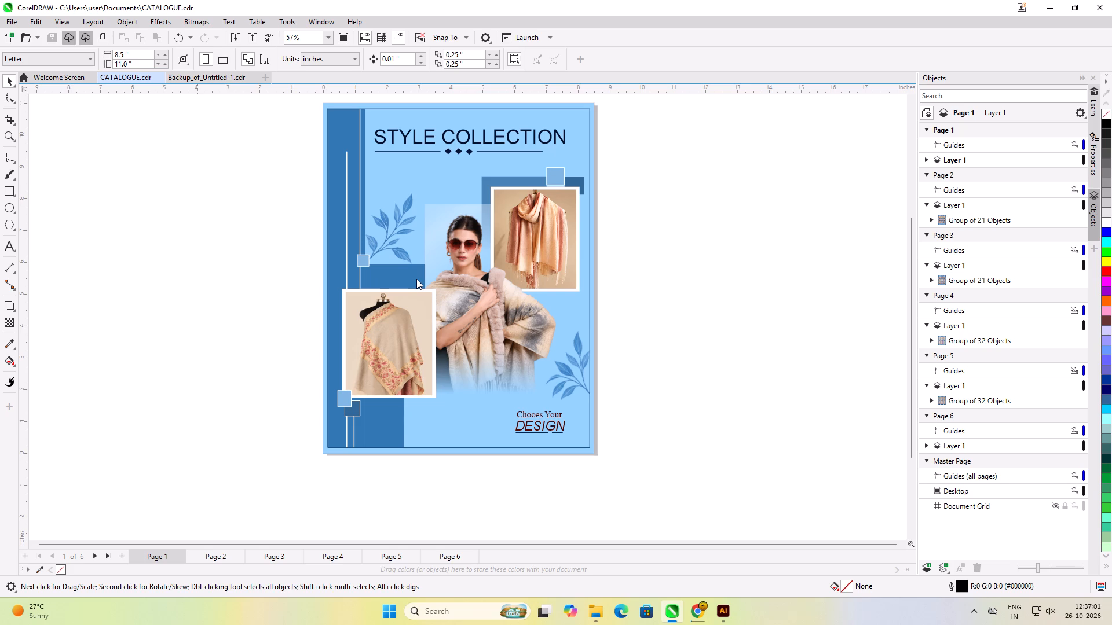
Switch to File Explorer and open the Documents folder to check the saved catalogue files.
{"action": "left_click", "coordinate": [604, 619]}
{"action": "left_click", "coordinate": [554, 560]}
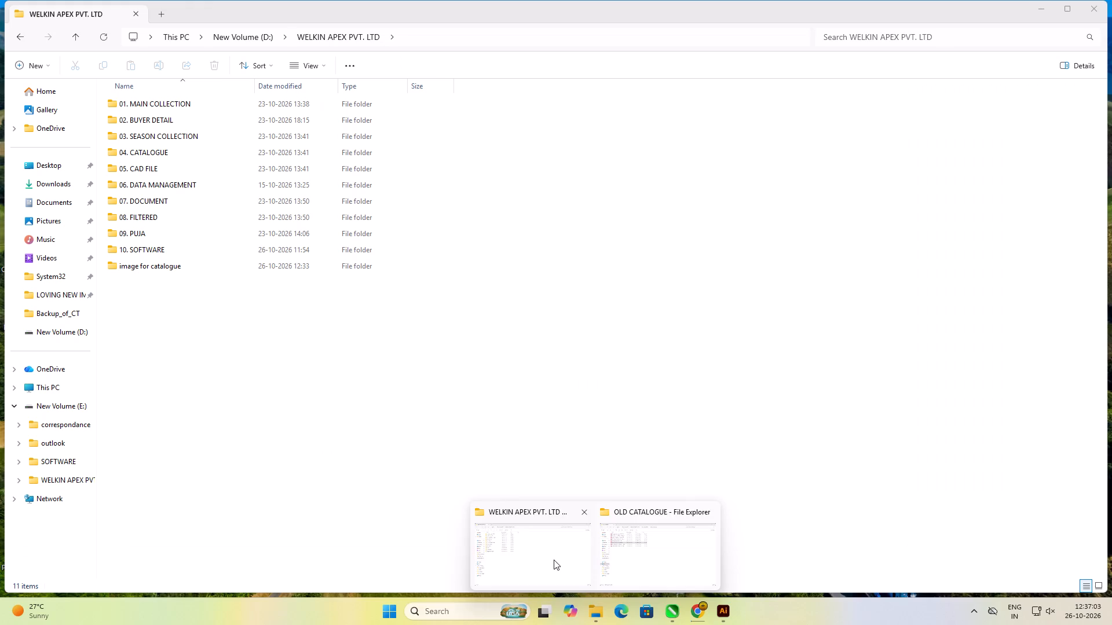
{"action": "left_click", "coordinate": [50, 220]}
{"action": "left_click", "coordinate": [52, 211]}
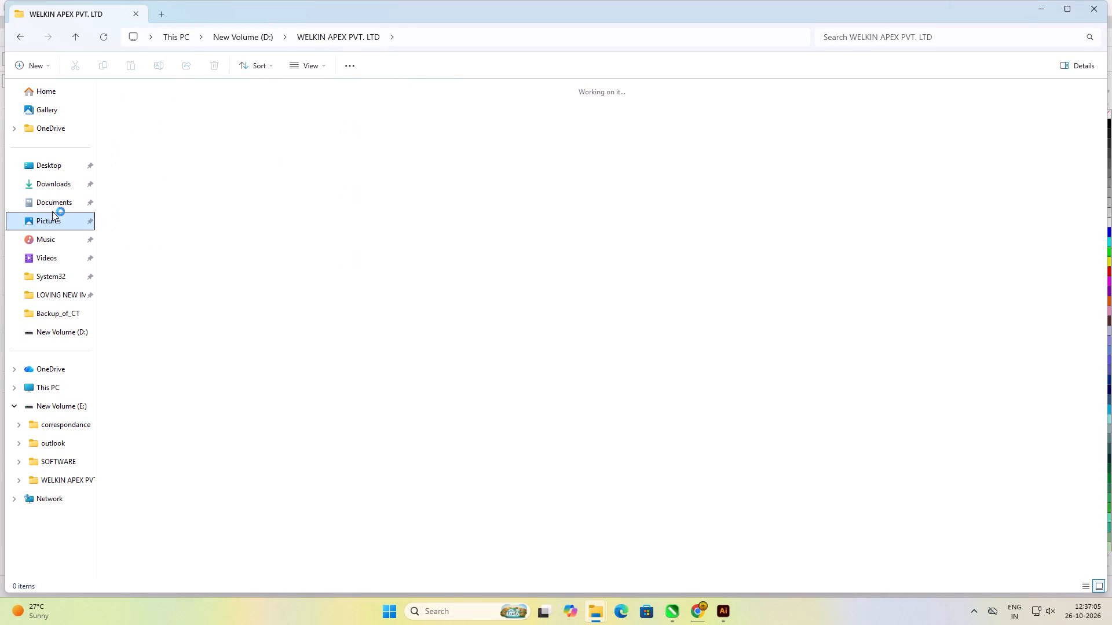
{"action": "left_click", "coordinate": [341, 249]}
{"action": "right_click", "coordinate": [341, 249]}
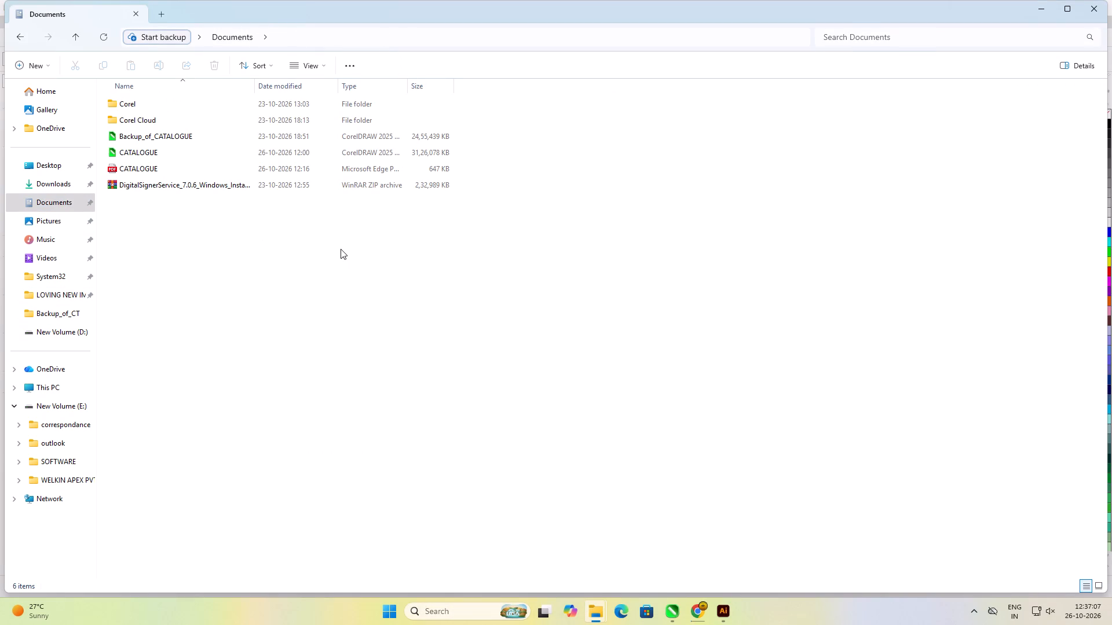
{"action": "left_click", "coordinate": [641, 281]}
{"action": "left_click", "coordinate": [804, 40]}
{"action": "left_click", "coordinate": [803, 160]}
{"action": "left_click", "coordinate": [98, 40]}
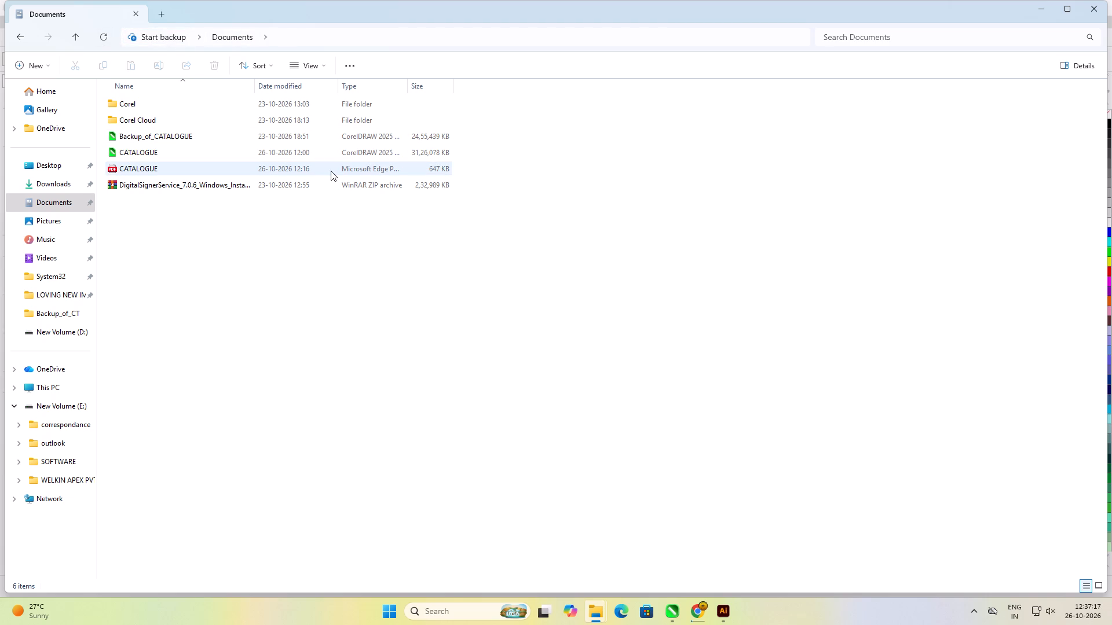
Switch back to CorelDRAW and try to bring up the Backup_of_Untitled-1.cdr document.
{"action": "left_click", "coordinate": [676, 610]}
{"action": "left_click", "coordinate": [632, 532]}
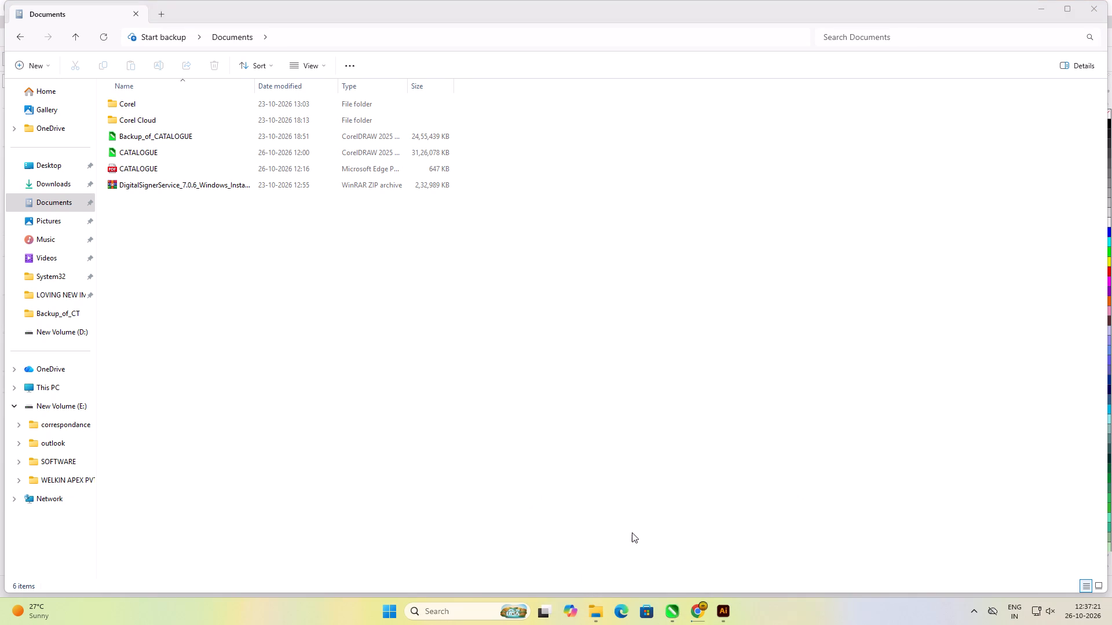
{"action": "left_click", "coordinate": [647, 546]}
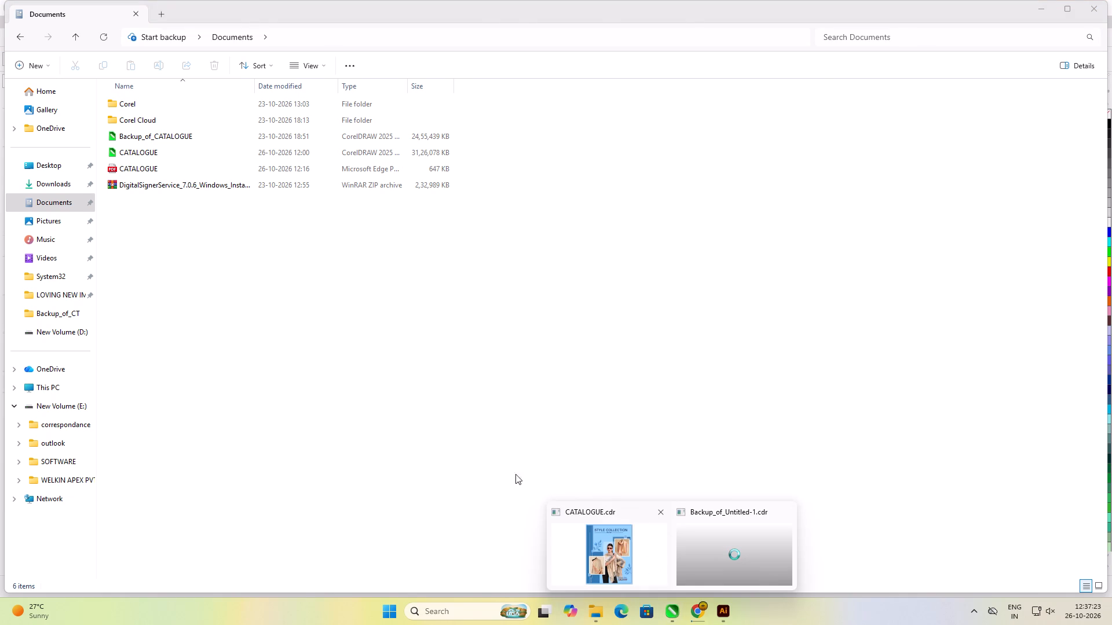
{"action": "left_click", "coordinate": [203, 74]}
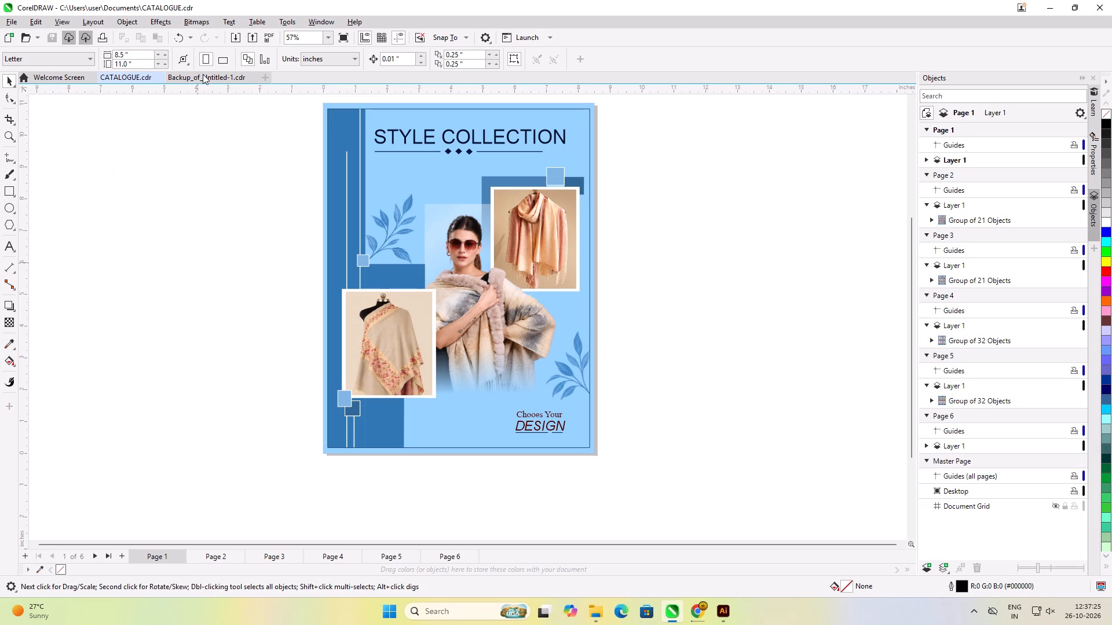
{"action": "left_click", "coordinate": [265, 76]}
{"action": "left_click", "coordinate": [125, 77]}
{"action": "left_click", "coordinate": [208, 79]}
{"action": "left_click_drag", "start_coordinate": [133, 168], "coordinate": [221, 286]}
{"action": "left_click_drag", "start_coordinate": [378, 1], "coordinate": [351, 153]}
{"action": "left_click_drag", "start_coordinate": [524, 312], "coordinate": [568, 480]}
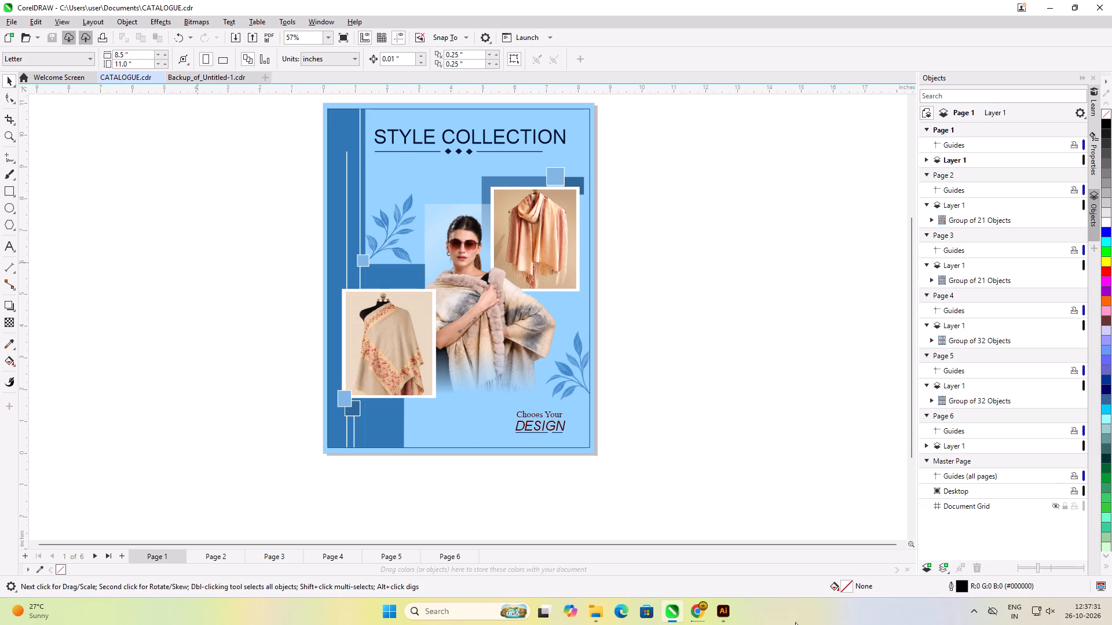
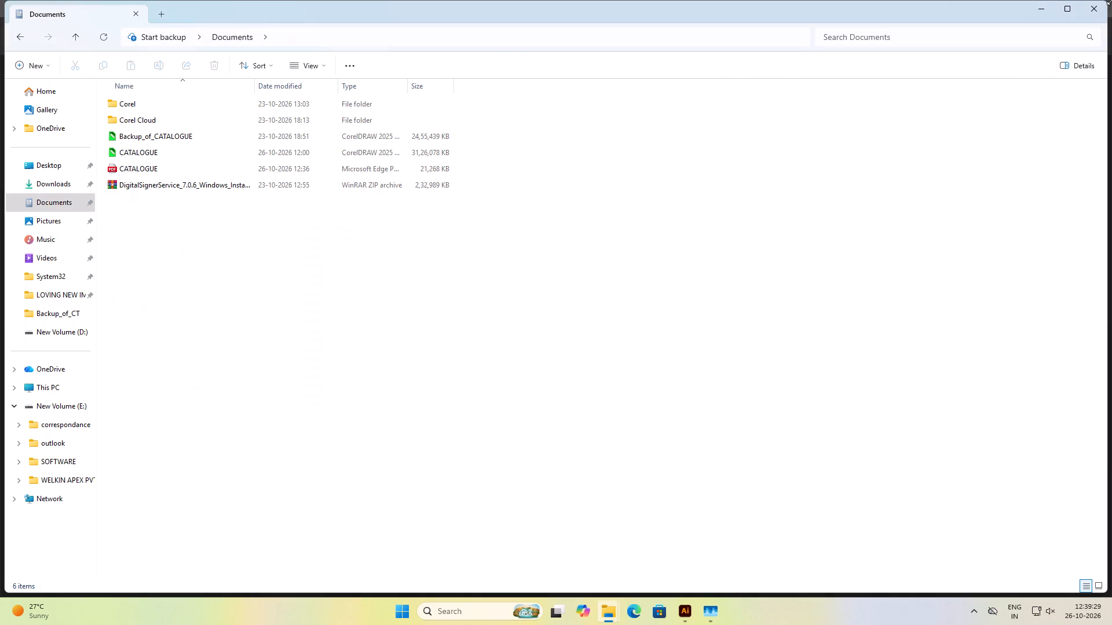
Clear the screen by closing Illustrator, Task Manager and the OLD CATALOGUE folder window, leaving the Documents window minimized.
{"action": "left_click", "coordinate": [1044, 13]}
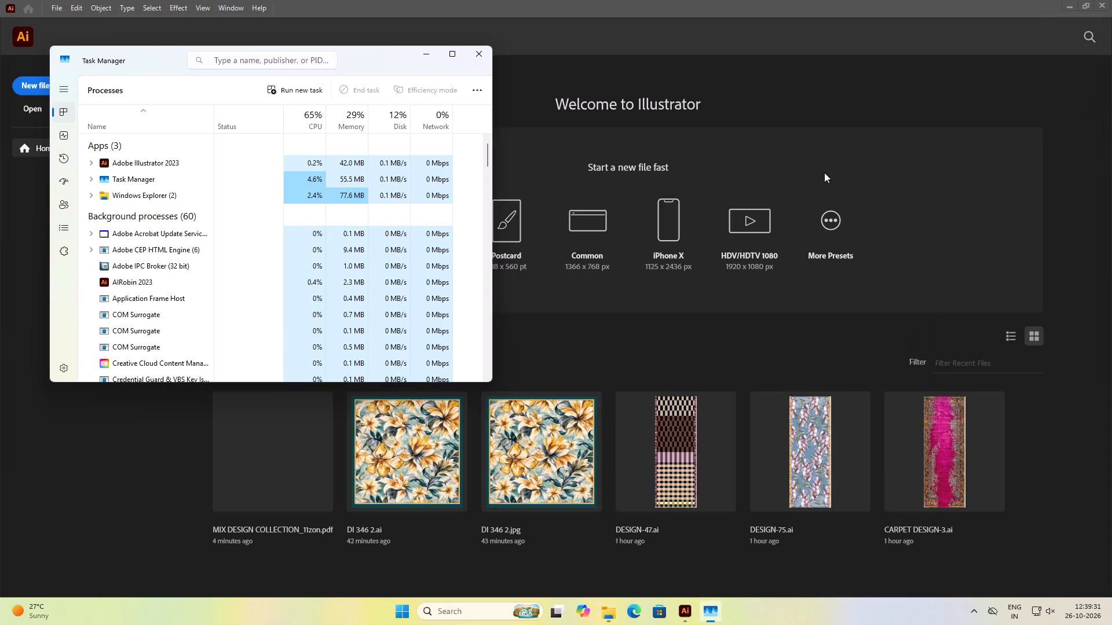
{"action": "left_click", "coordinate": [759, 209]}
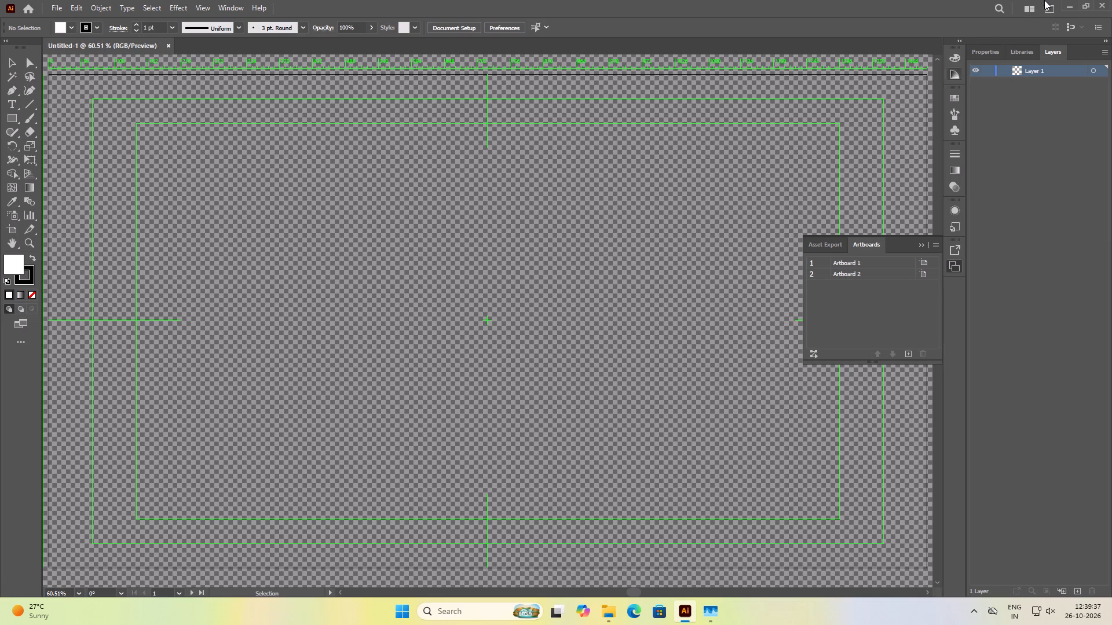
{"action": "left_click", "coordinate": [1108, 1]}
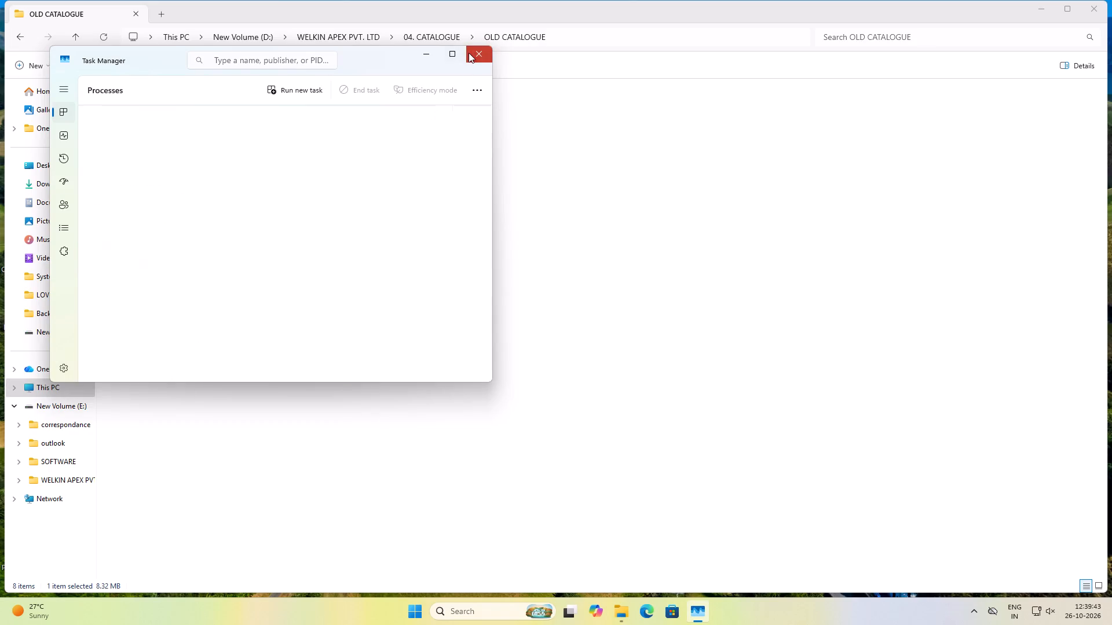
{"action": "left_click", "coordinate": [536, 158]}
{"action": "left_click", "coordinate": [1096, 4]}
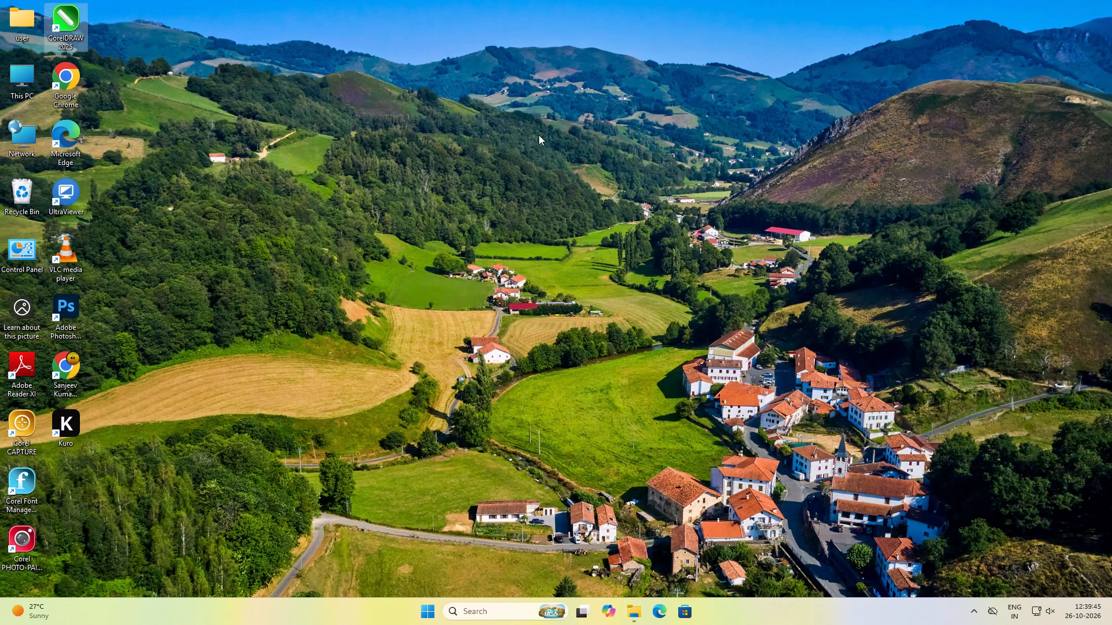
Refresh the desktop.
{"action": "left_click", "coordinate": [539, 135]}
{"action": "right_click", "coordinate": [539, 135]}
{"action": "left_click", "coordinate": [559, 182]}
{"action": "right_click", "coordinate": [149, 52]}
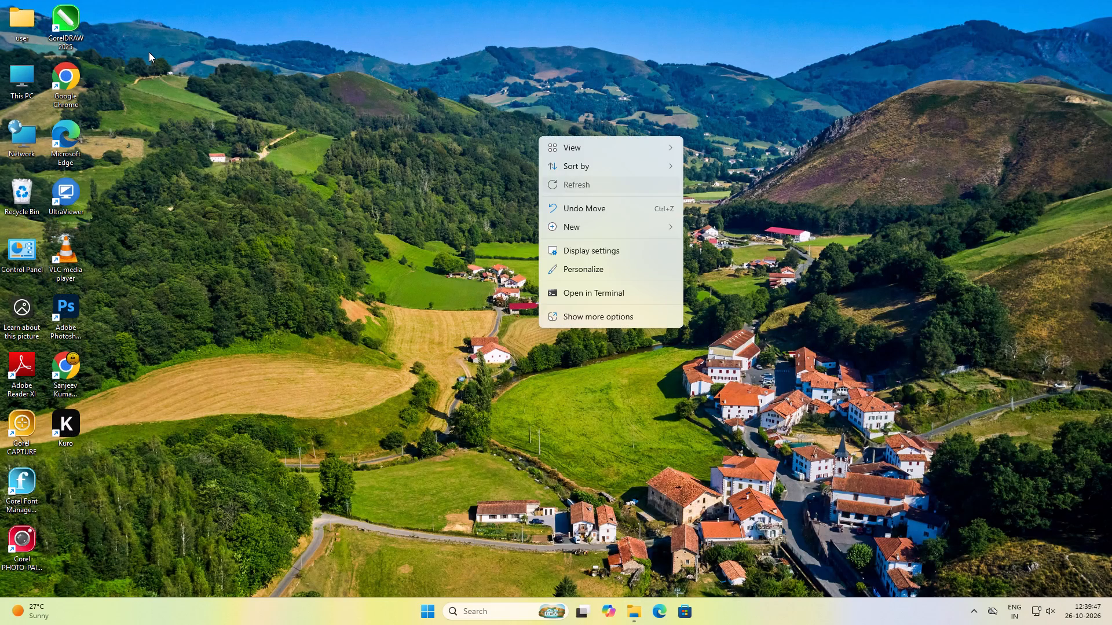
{"action": "left_click", "coordinate": [200, 101]}
{"action": "right_click", "coordinate": [200, 101]}
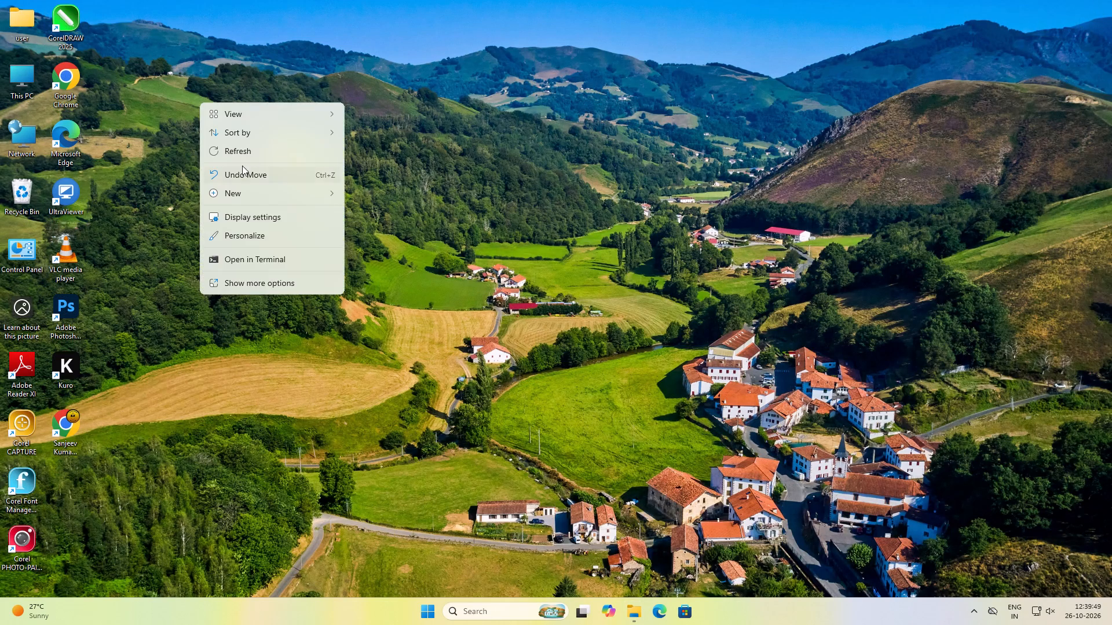
{"action": "left_click", "coordinate": [247, 153]}
Open the "image for catalogue" folder inside WELKIN APEX PVT. LTD on New Volume (D:).
{"action": "double_click", "coordinate": [20, 94]}
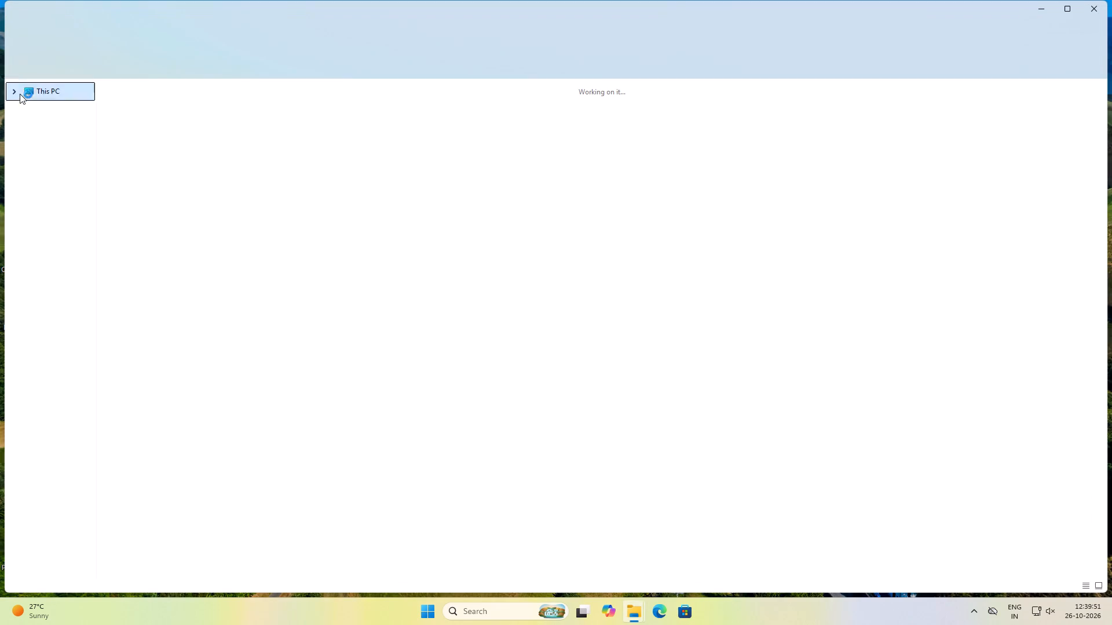
{"action": "double_click", "coordinate": [335, 112]}
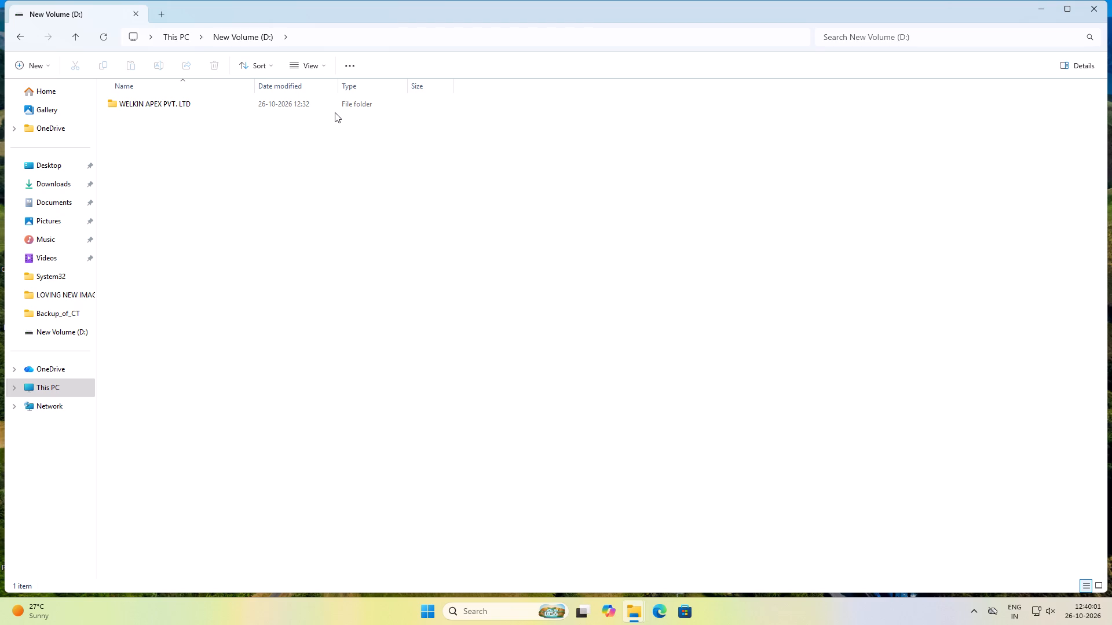
{"action": "left_click", "coordinate": [255, 94]}
{"action": "double_click", "coordinate": [256, 107]}
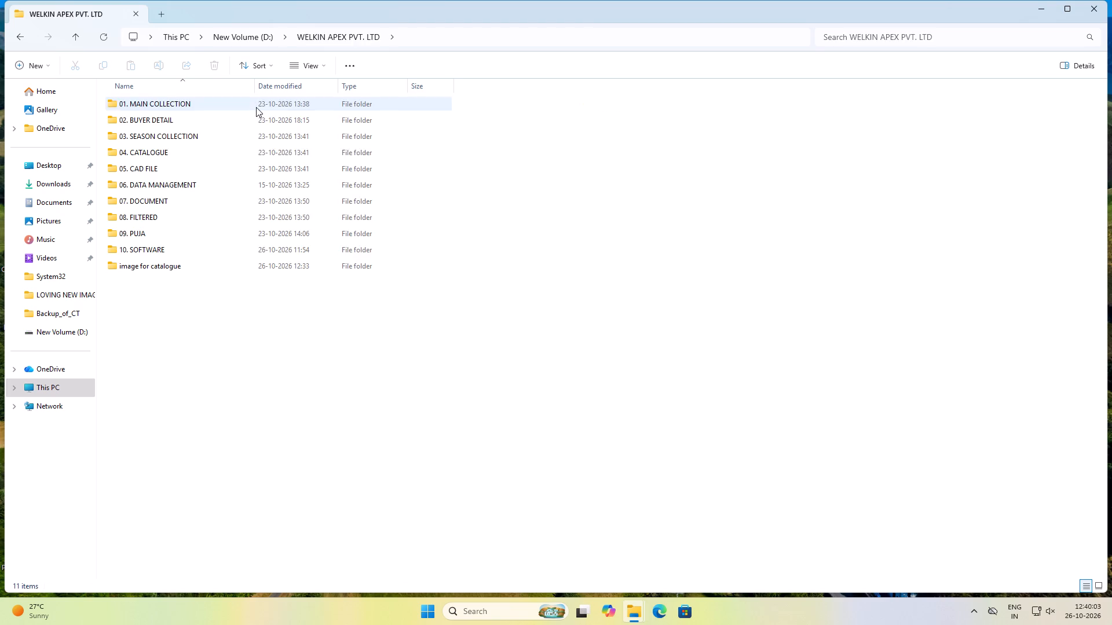
{"action": "left_click", "coordinate": [163, 277]}
{"action": "double_click", "coordinate": [176, 273]}
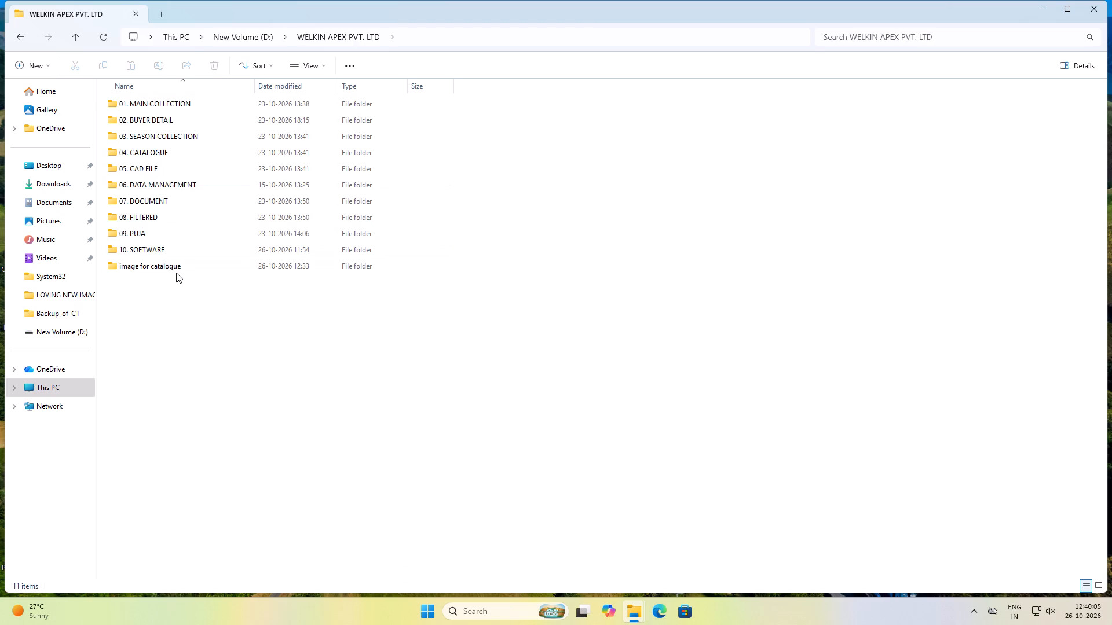
{"action": "double_click", "coordinate": [181, 272]}
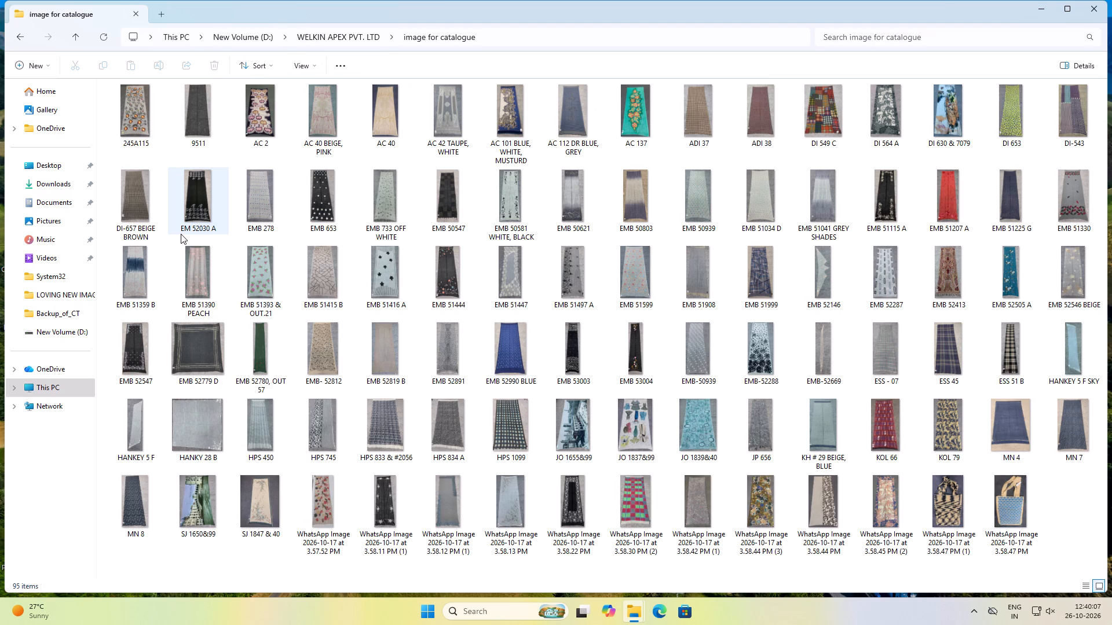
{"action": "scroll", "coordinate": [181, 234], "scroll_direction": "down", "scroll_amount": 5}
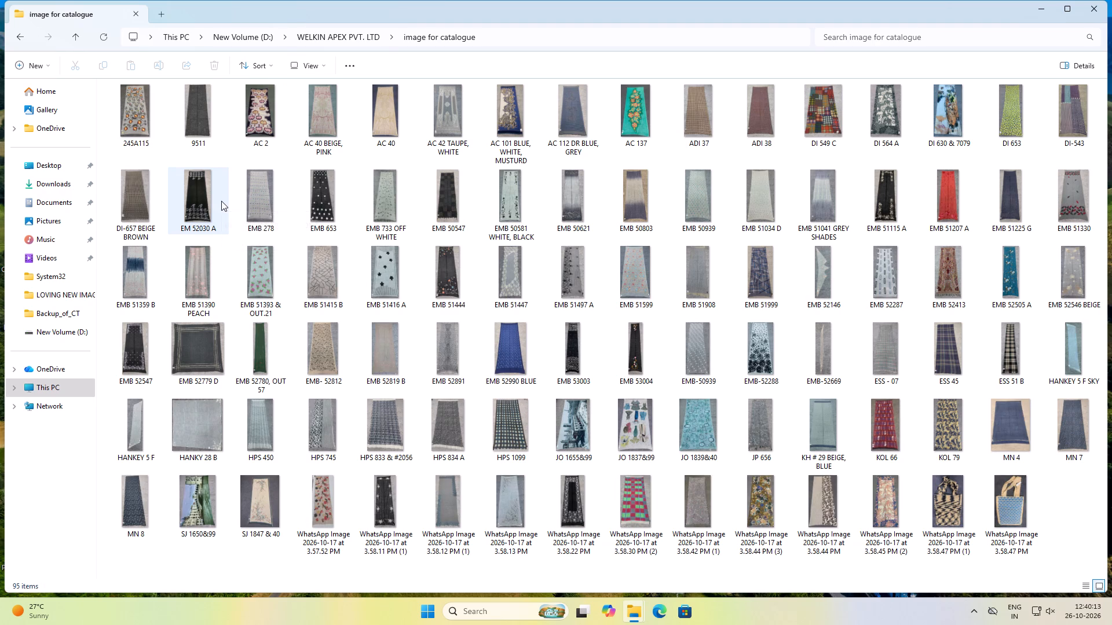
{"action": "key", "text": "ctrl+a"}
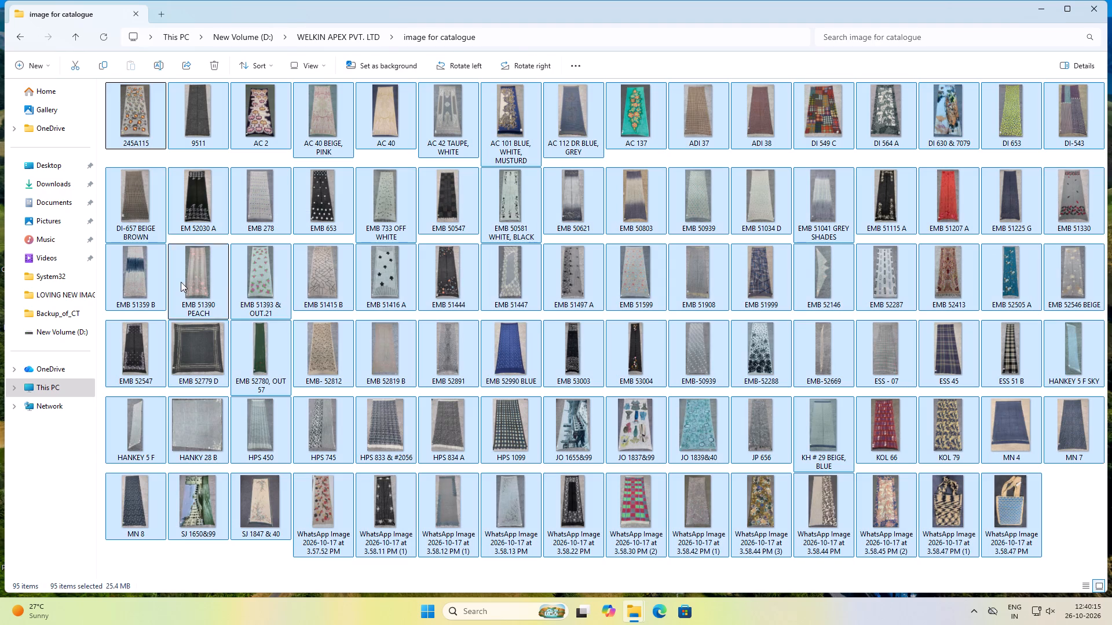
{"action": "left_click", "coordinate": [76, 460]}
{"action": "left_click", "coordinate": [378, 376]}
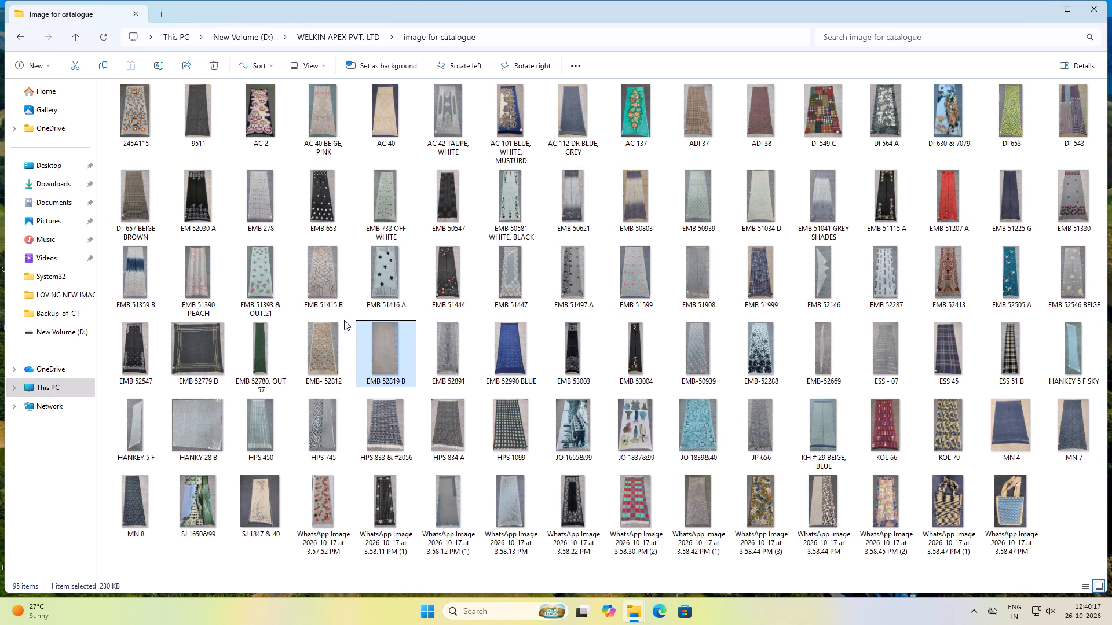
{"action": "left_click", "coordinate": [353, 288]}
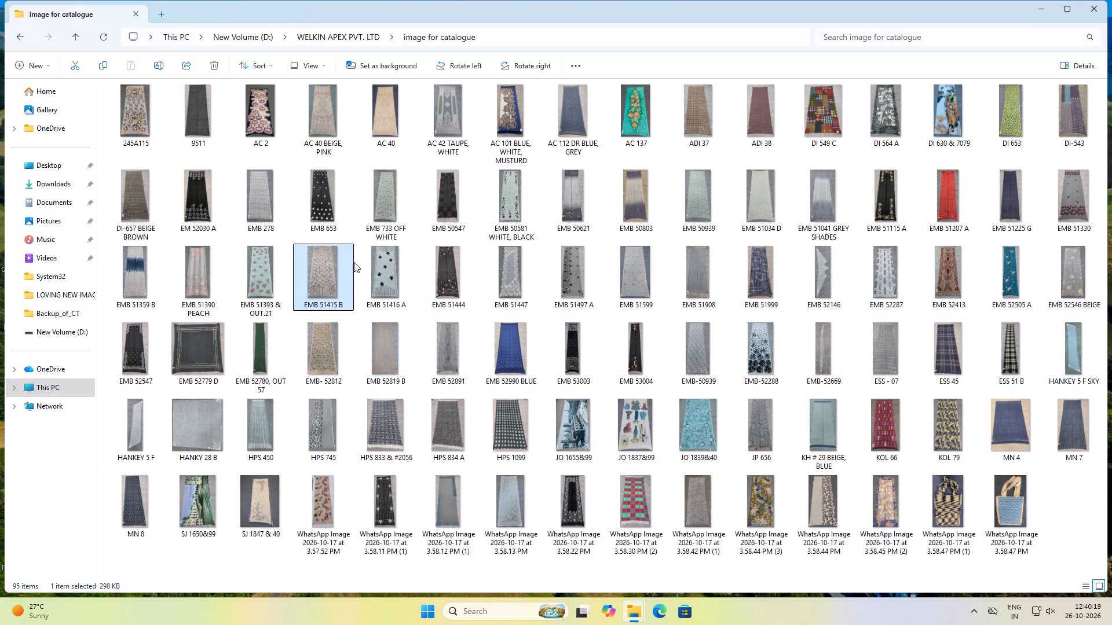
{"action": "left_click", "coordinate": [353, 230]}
Examine the scarf photos one after another in the image viewer, from EMB 653 through EMB 51497 A, and close the viewer.
{"action": "double_click", "coordinate": [324, 201]}
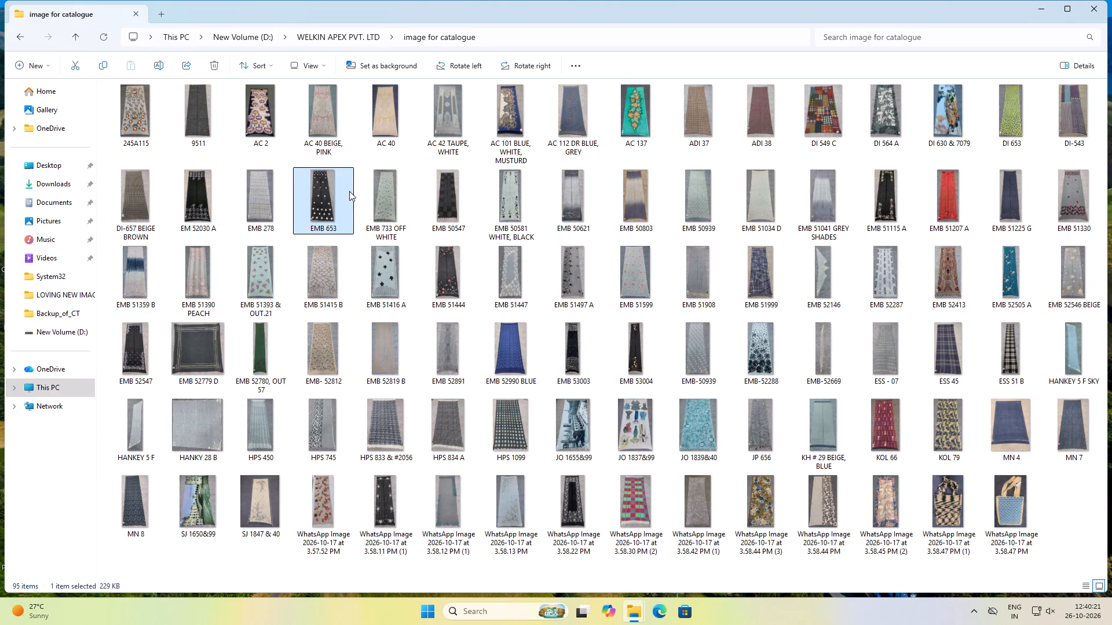
{"action": "left_click", "coordinate": [499, 474]}
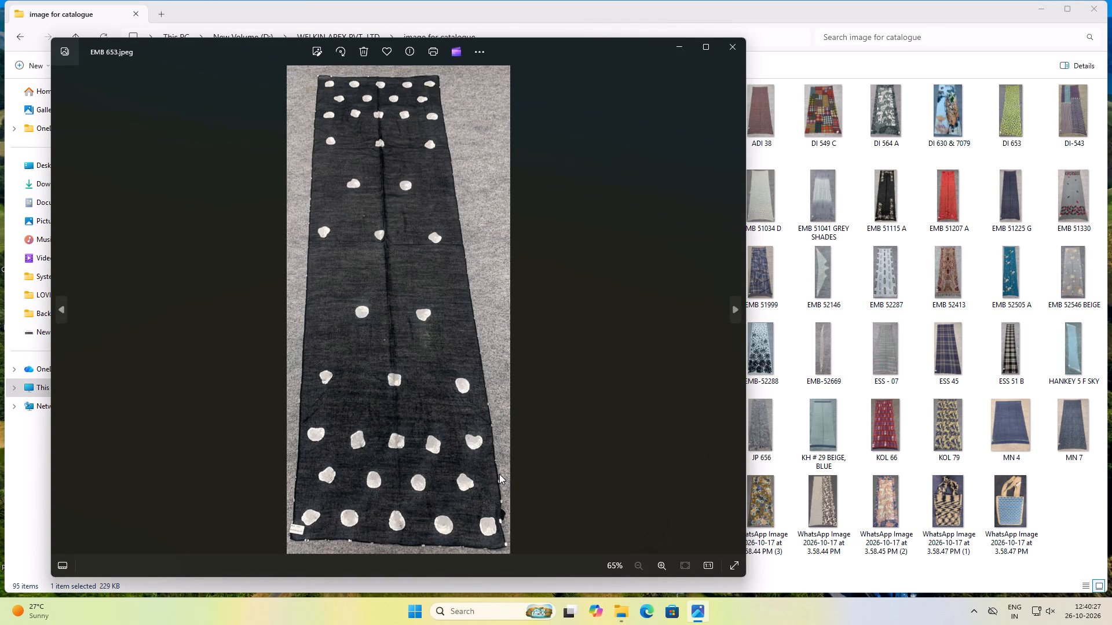
{"action": "key", "text": "Right"}
{"action": "scroll", "coordinate": [405, 362], "scroll_direction": "up", "scroll_amount": 7}
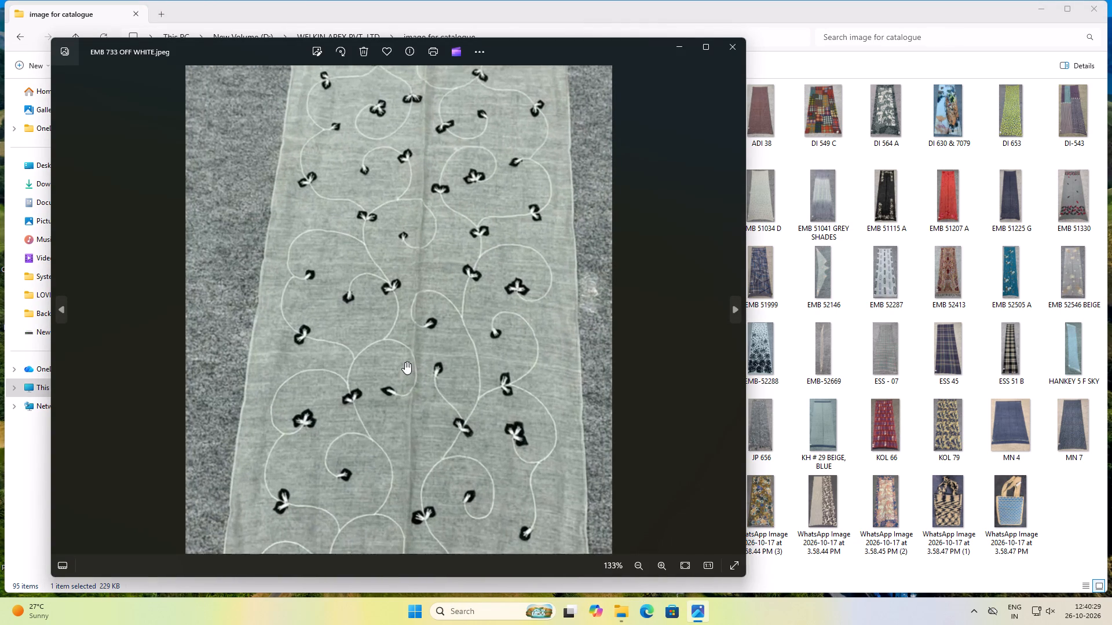
{"action": "key", "text": "Right"}
{"action": "scroll", "coordinate": [405, 362], "scroll_direction": "down", "scroll_amount": 1}
{"action": "key", "text": "Right"}
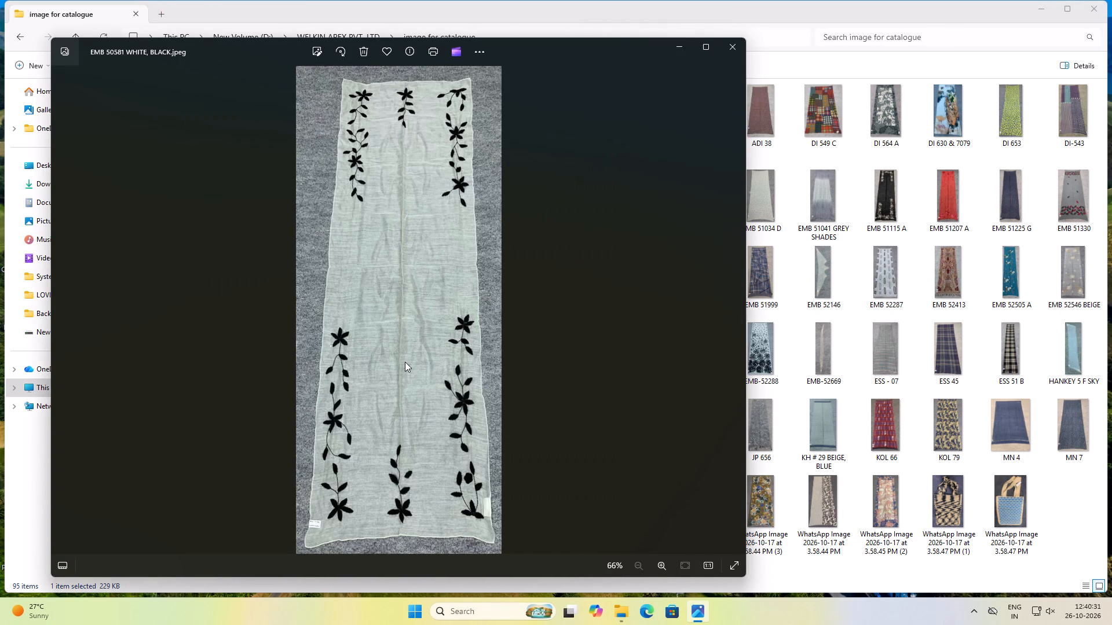
{"action": "key", "text": "Right"}
{"action": "key", "text": "Right"}
{"action": "key", "text": "Right"}
{"action": "key", "text": "Right"}
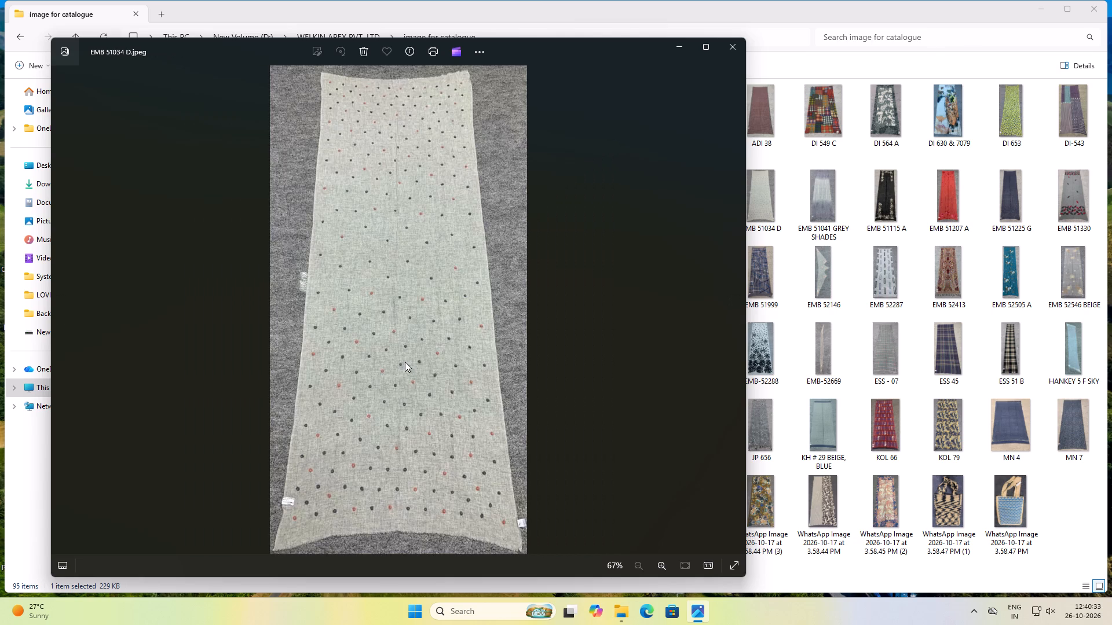
{"action": "key", "text": "Right"}
{"action": "key", "text": "Right"}
{"action": "key", "text": "Right"}
{"action": "key", "text": "Right"}
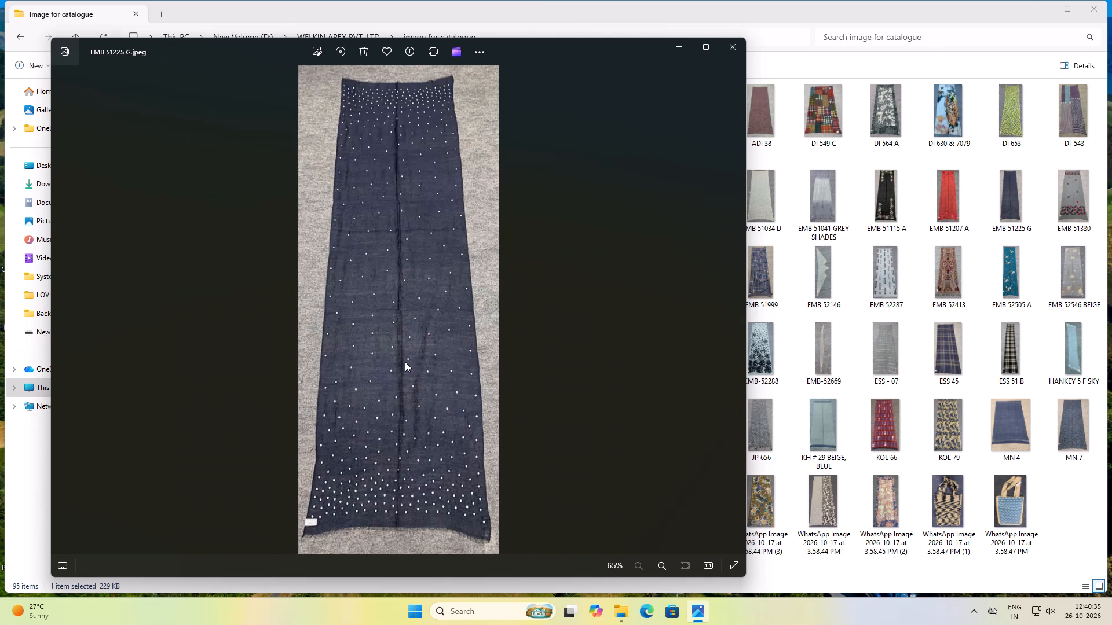
{"action": "key", "text": "Left"}
{"action": "key", "text": "Right"}
{"action": "key", "text": "Right"}
{"action": "key", "text": "Right"}
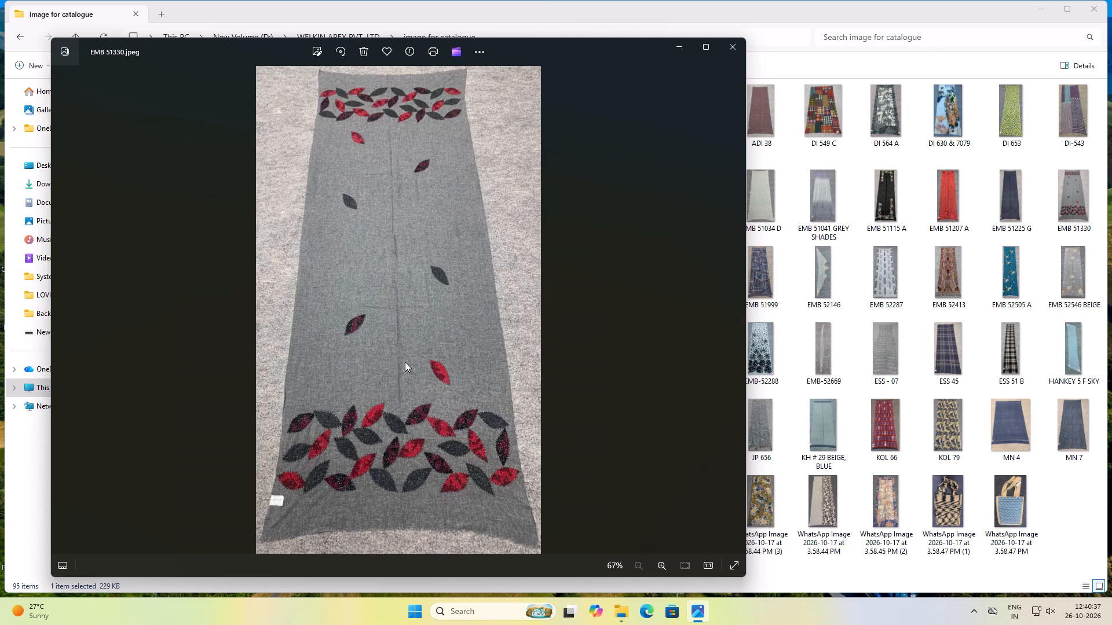
{"action": "key", "text": "Right"}
{"action": "key", "text": "Right"}
{"action": "key", "text": "Right"}
{"action": "key", "text": "Right"}
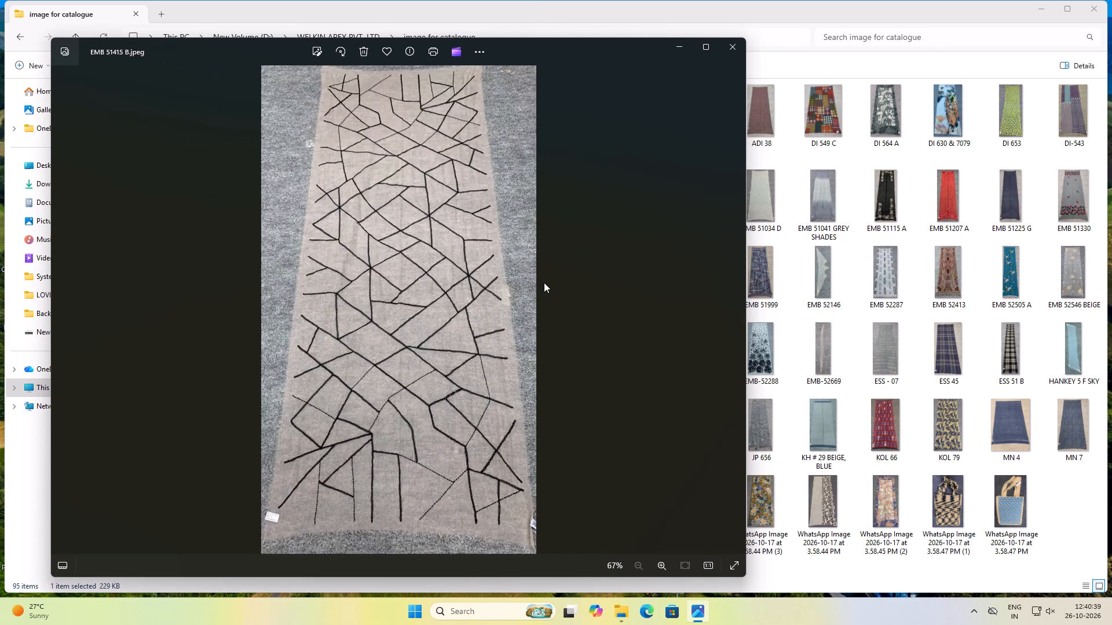
{"action": "key", "text": "Right"}
{"action": "key", "text": "Right"}
{"action": "key", "text": "Right"}
{"action": "left_click", "coordinate": [730, 56]}
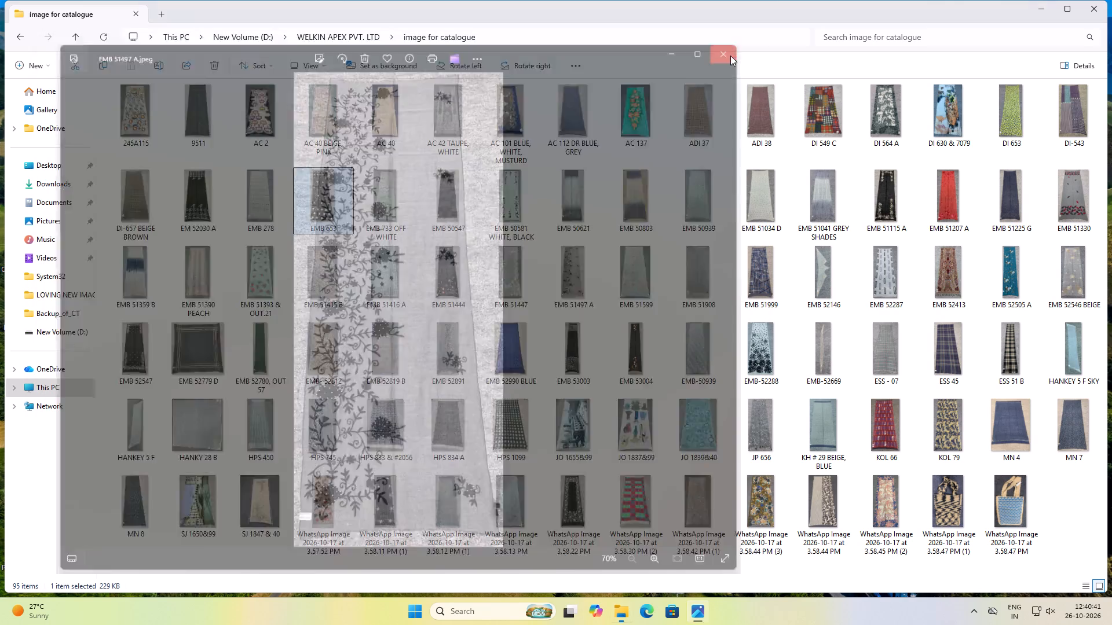
{"action": "scroll", "coordinate": [434, 225], "scroll_direction": "up", "scroll_amount": 5}
{"action": "scroll", "coordinate": [434, 225], "scroll_direction": "down", "scroll_amount": 3}
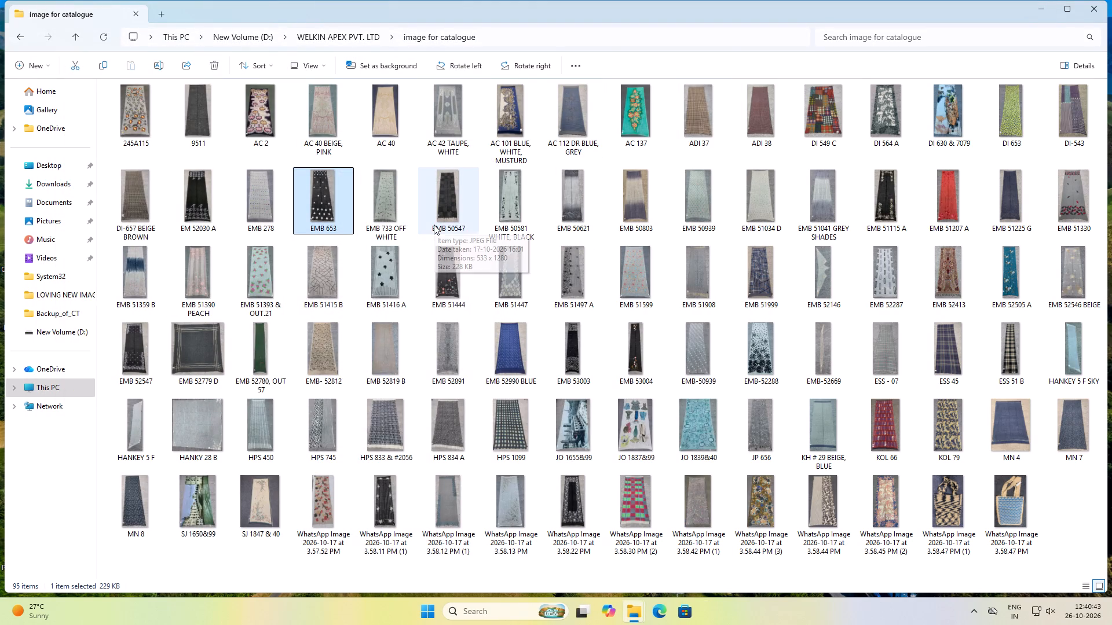
Return to the WELKIN APEX PVT. LTD folder.
{"action": "left_click", "coordinate": [14, 34]}
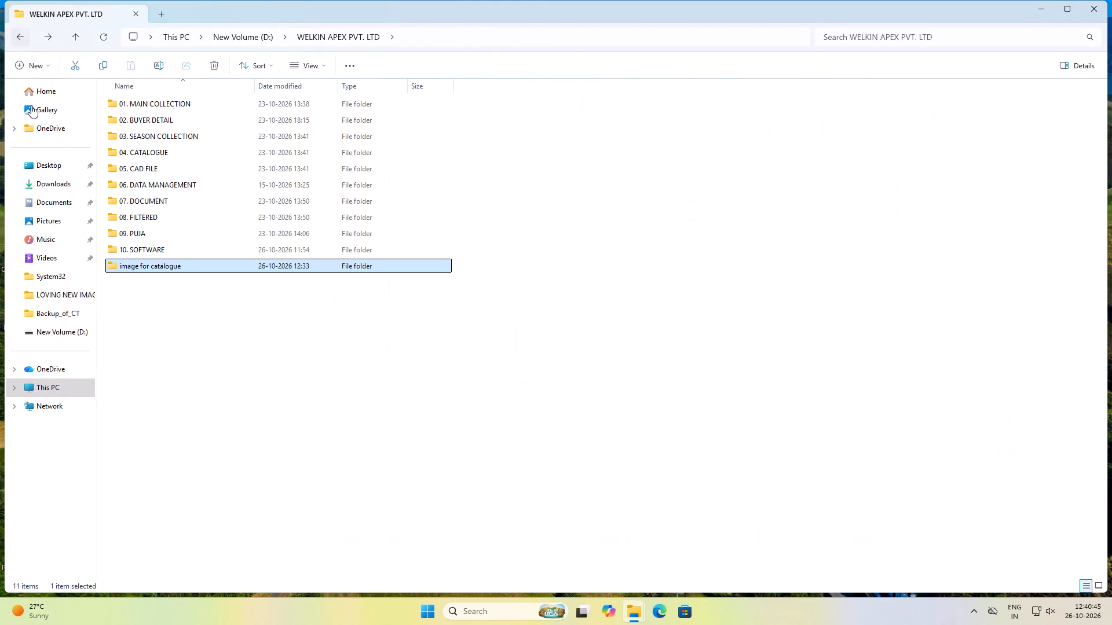
{"action": "left_click", "coordinate": [151, 349]}
{"action": "left_click", "coordinate": [442, 255]}
{"action": "left_click", "coordinate": [537, 219]}
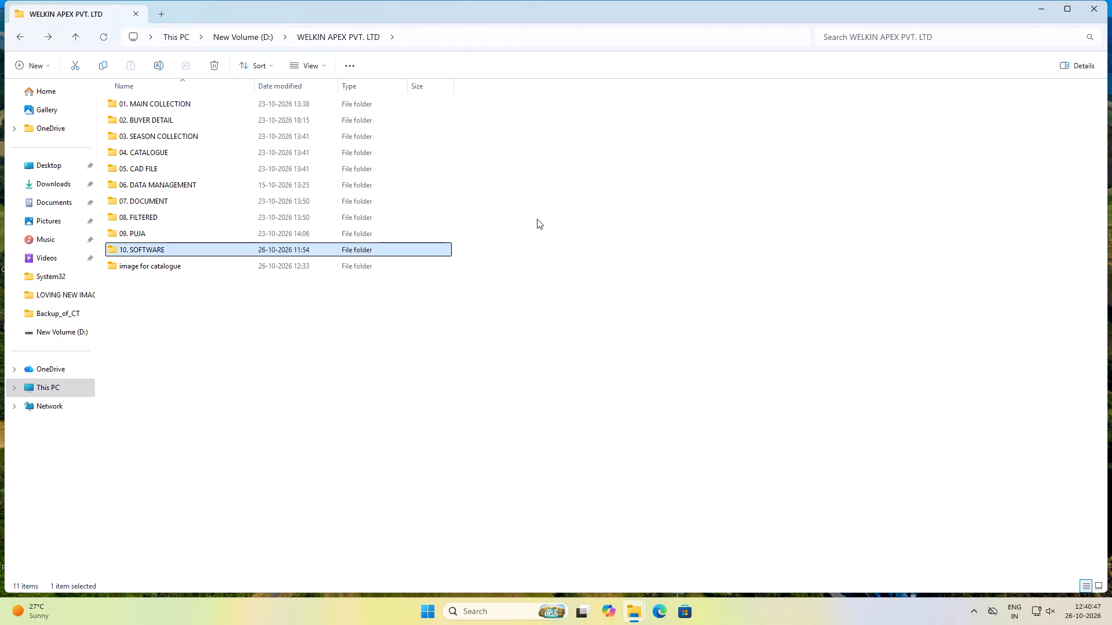
{"action": "right_click", "coordinate": [537, 219]}
{"action": "left_click", "coordinate": [487, 331]}
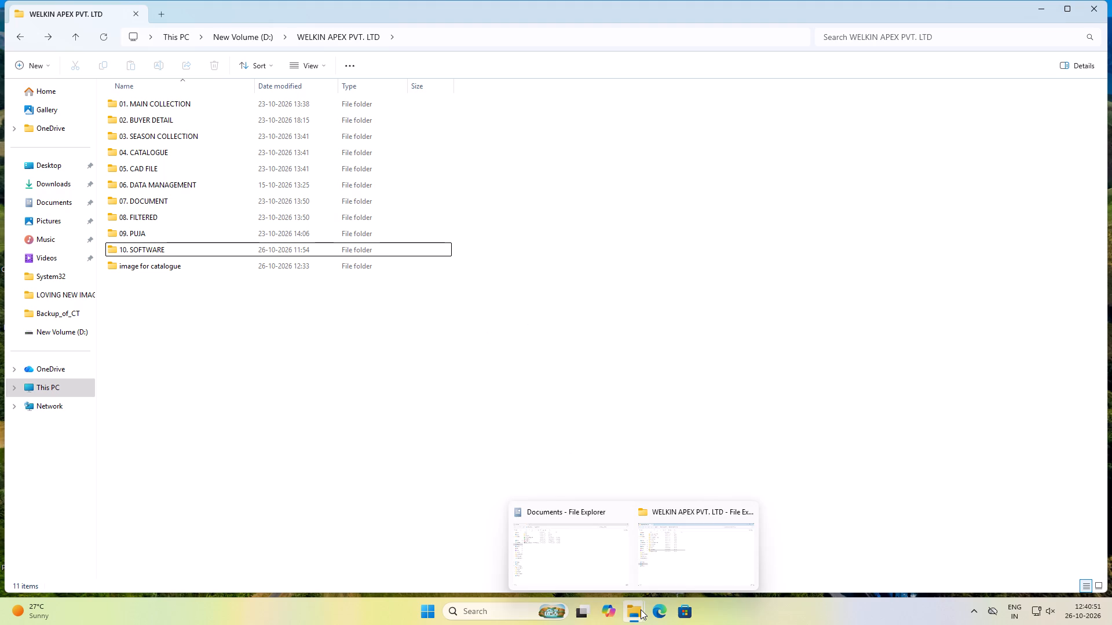
Try to view the CATALOGUE PDF from the Documents folder in Edge, reloading it once.
{"action": "left_click", "coordinate": [598, 556]}
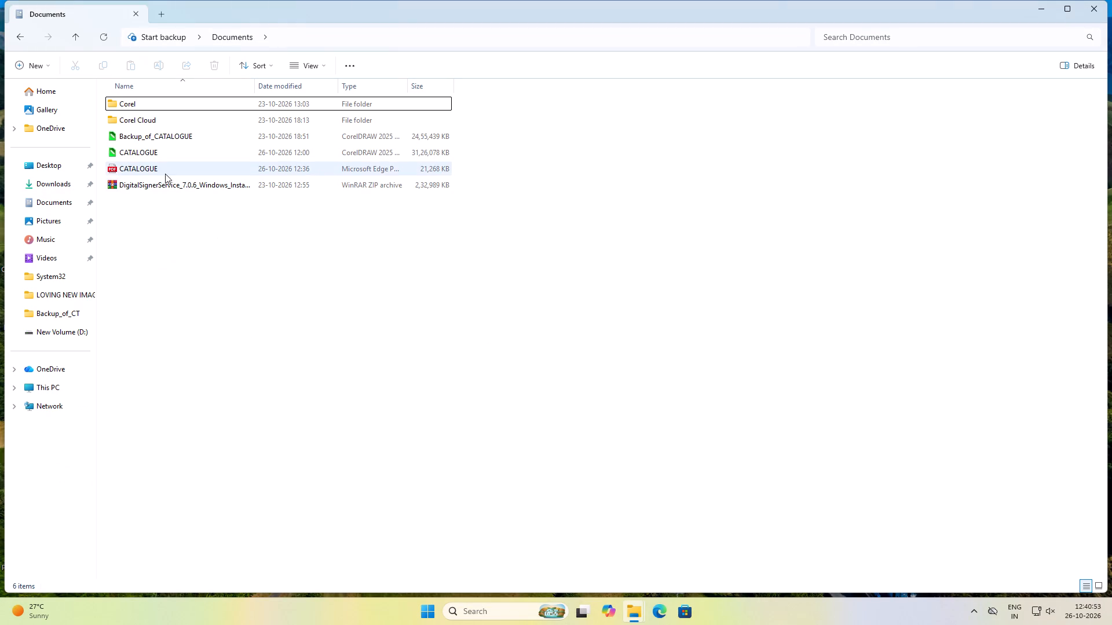
{"action": "left_click", "coordinate": [163, 161]}
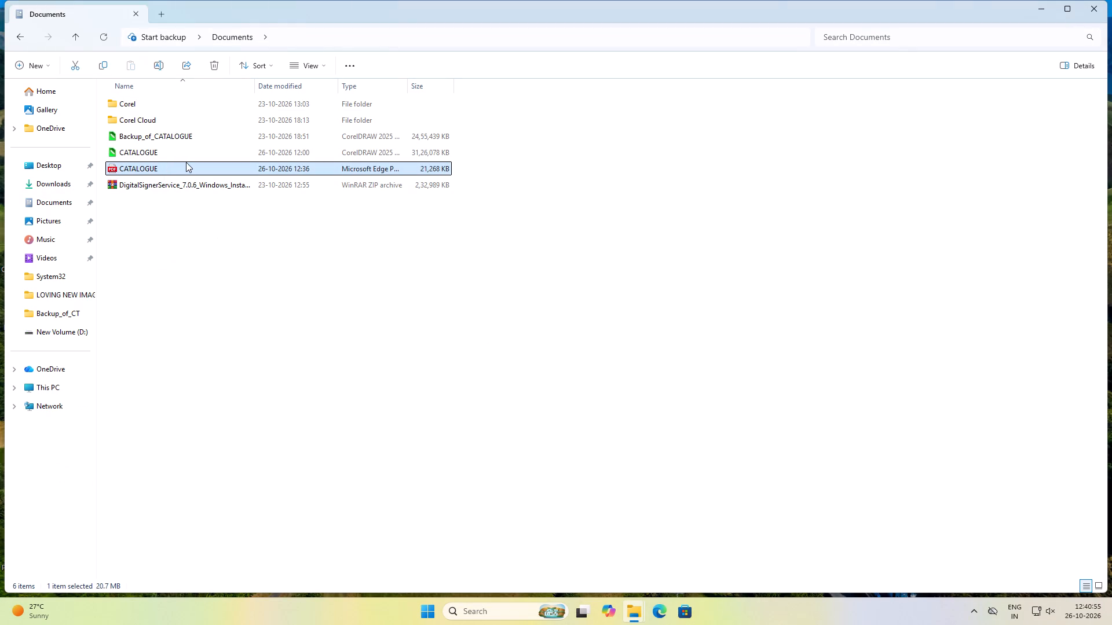
{"action": "double_click", "coordinate": [186, 162]}
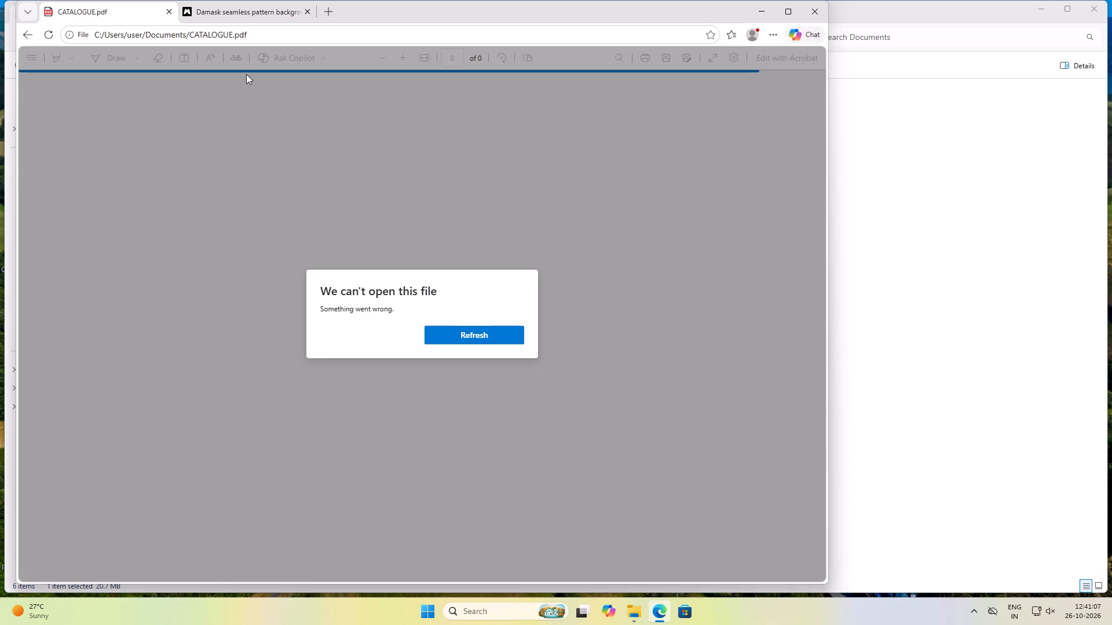
{"action": "left_click", "coordinate": [462, 337]}
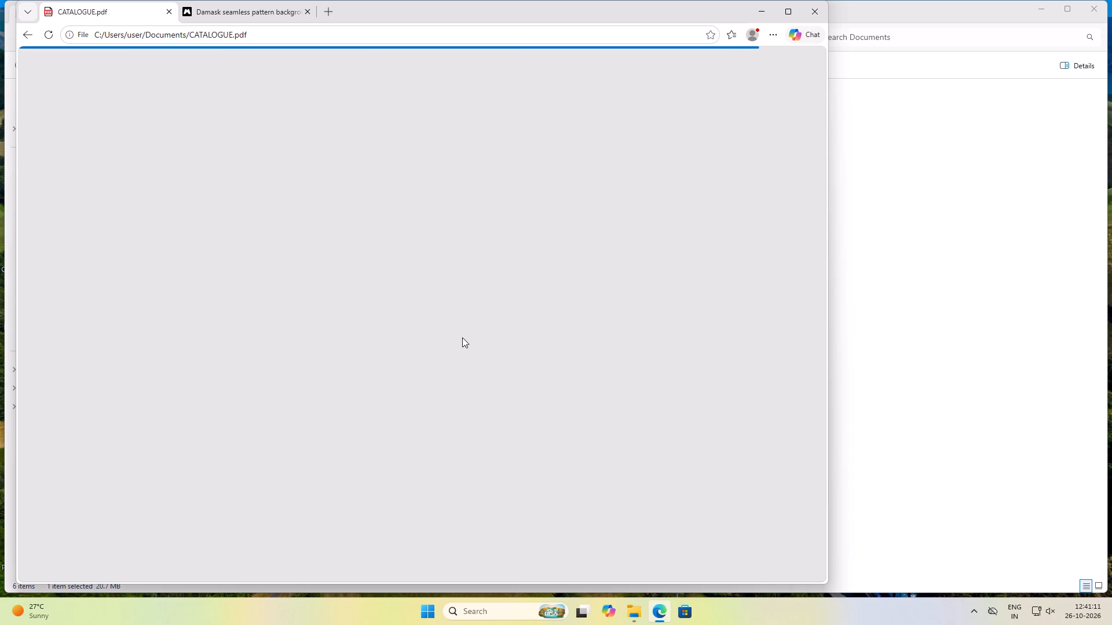
Close the Damask seamless pattern page in Edge.
{"action": "left_click", "coordinate": [280, 14]}
{"action": "left_click", "coordinate": [310, 10]}
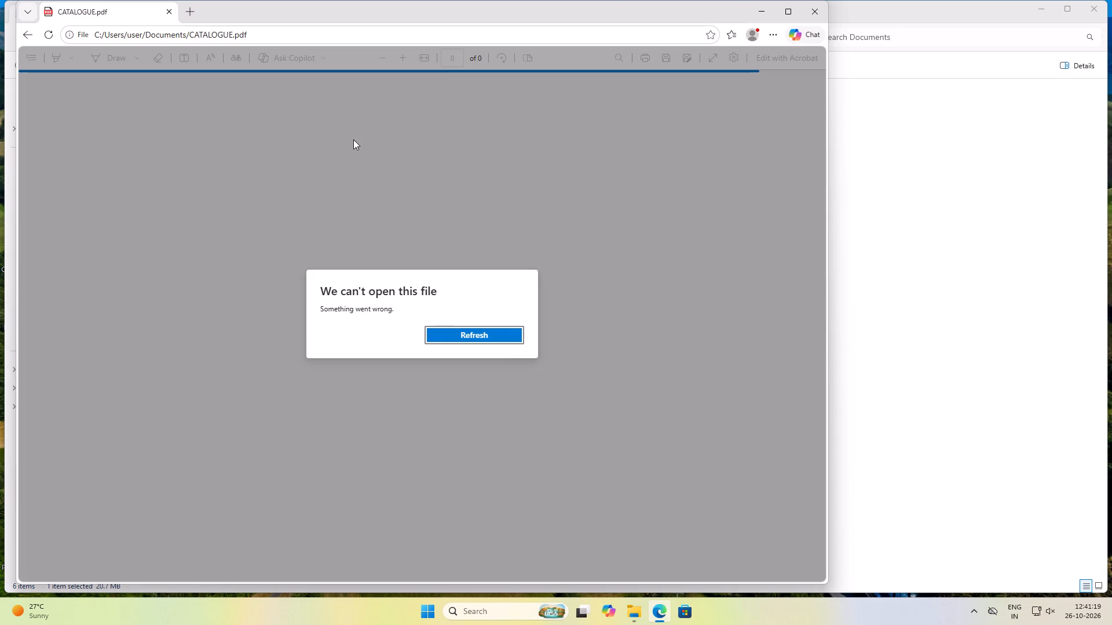
Retry loading CATALOGUE.pdf and close Edge.
{"action": "left_click", "coordinate": [442, 327]}
{"action": "left_click", "coordinate": [810, 8]}
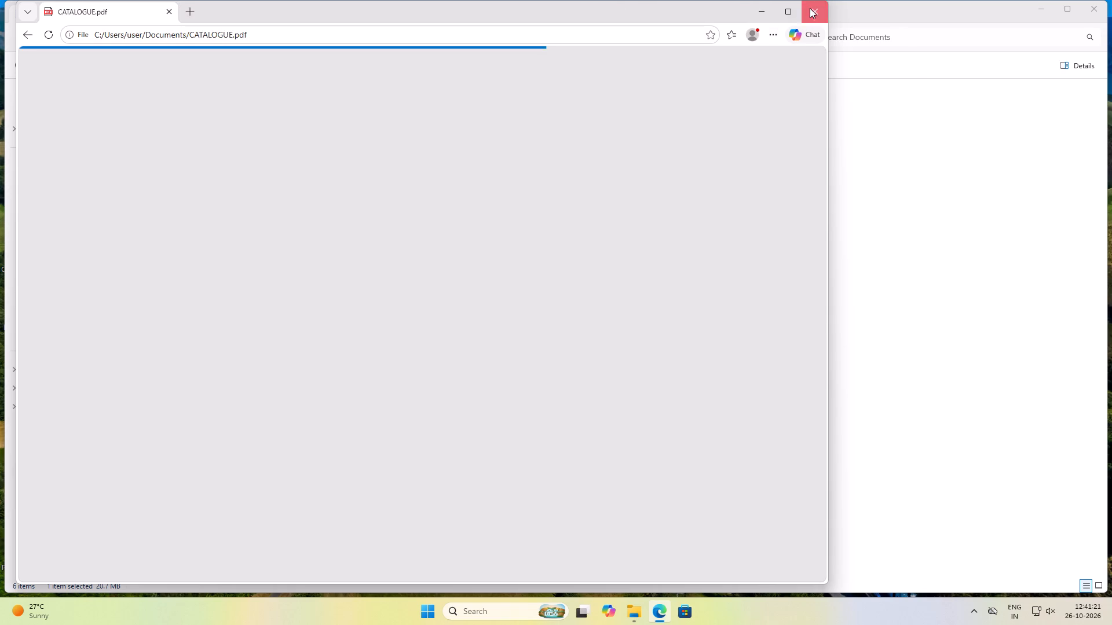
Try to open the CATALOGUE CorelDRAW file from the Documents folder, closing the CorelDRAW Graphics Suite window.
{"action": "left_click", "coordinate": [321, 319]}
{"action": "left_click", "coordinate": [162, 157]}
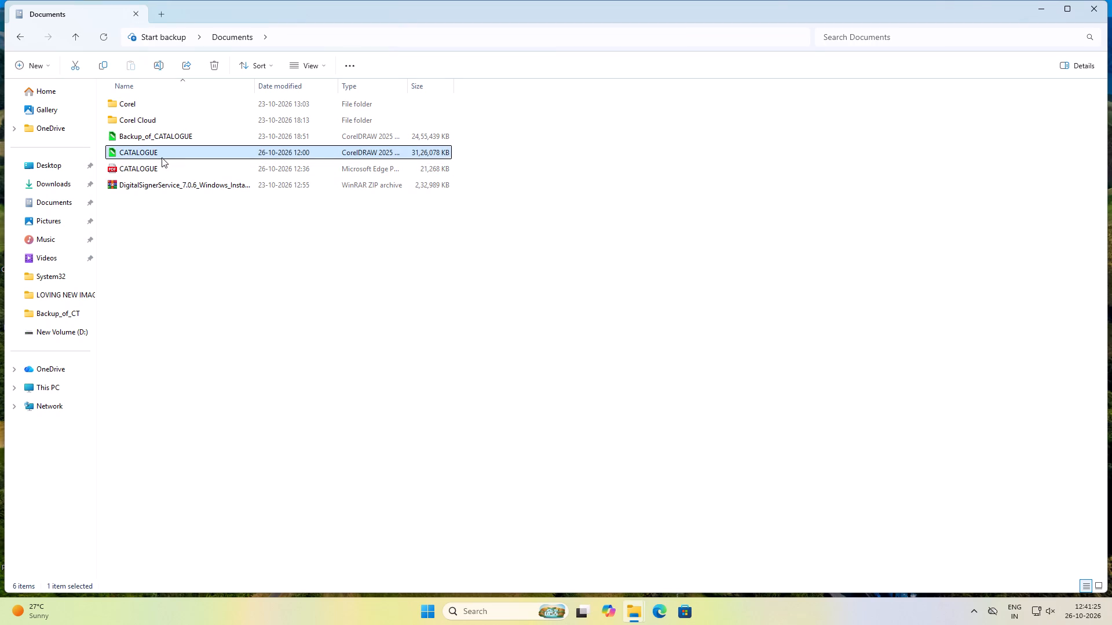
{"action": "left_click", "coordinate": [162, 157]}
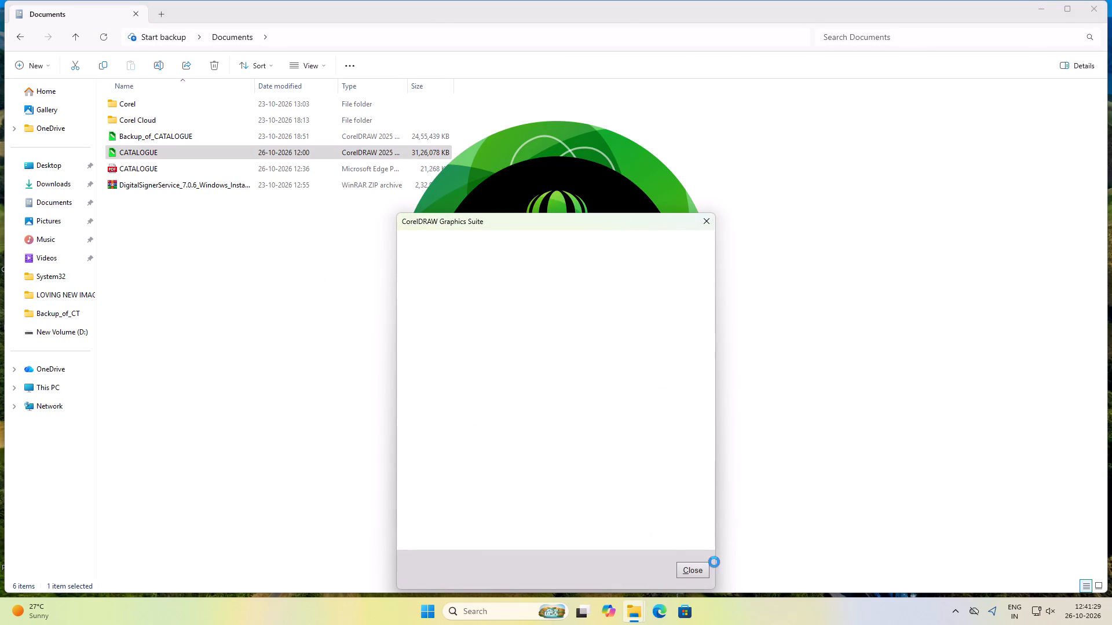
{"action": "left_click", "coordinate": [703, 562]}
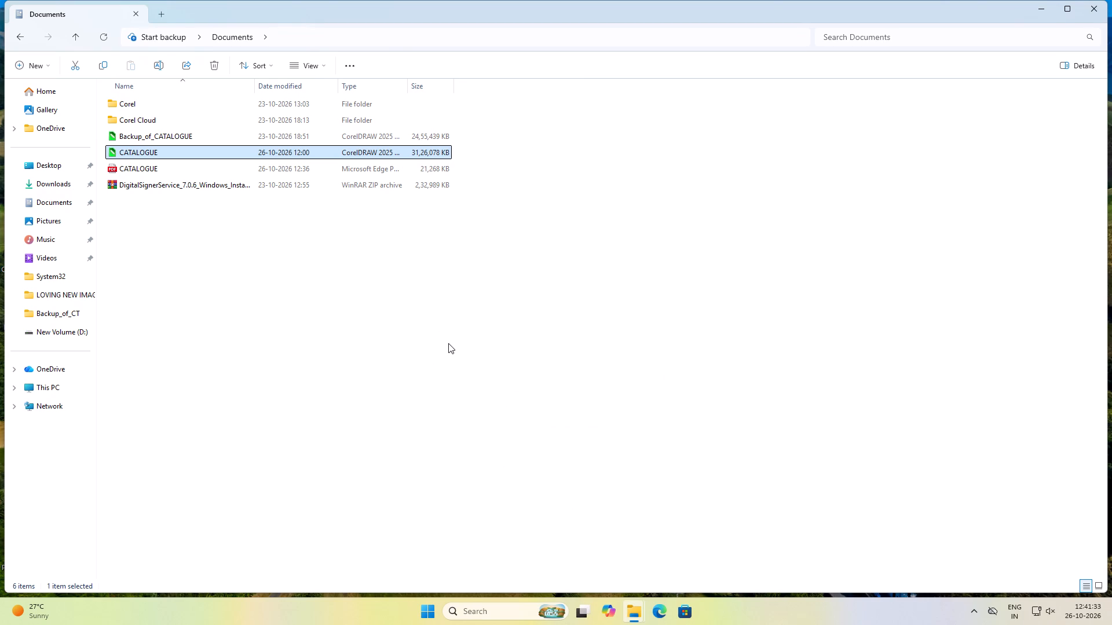
Open Network Connections from the Run history and disable the Ethernet adapter.
{"action": "key", "text": "super+r"}
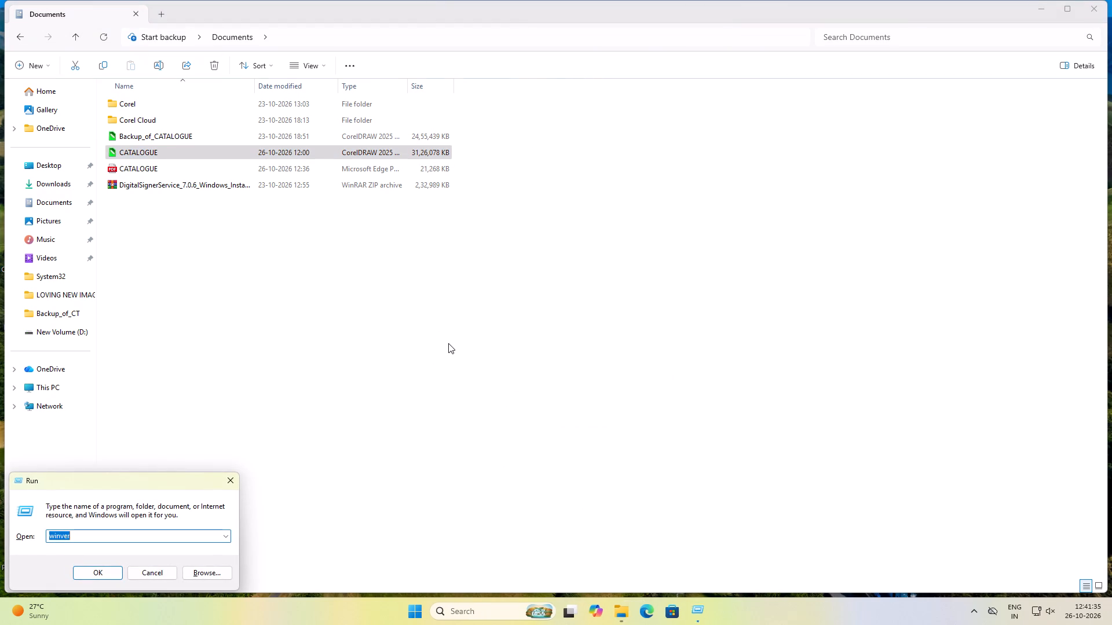
{"action": "key", "text": "Right"}
{"action": "key", "text": "Right"}
{"action": "key", "text": "Down"}
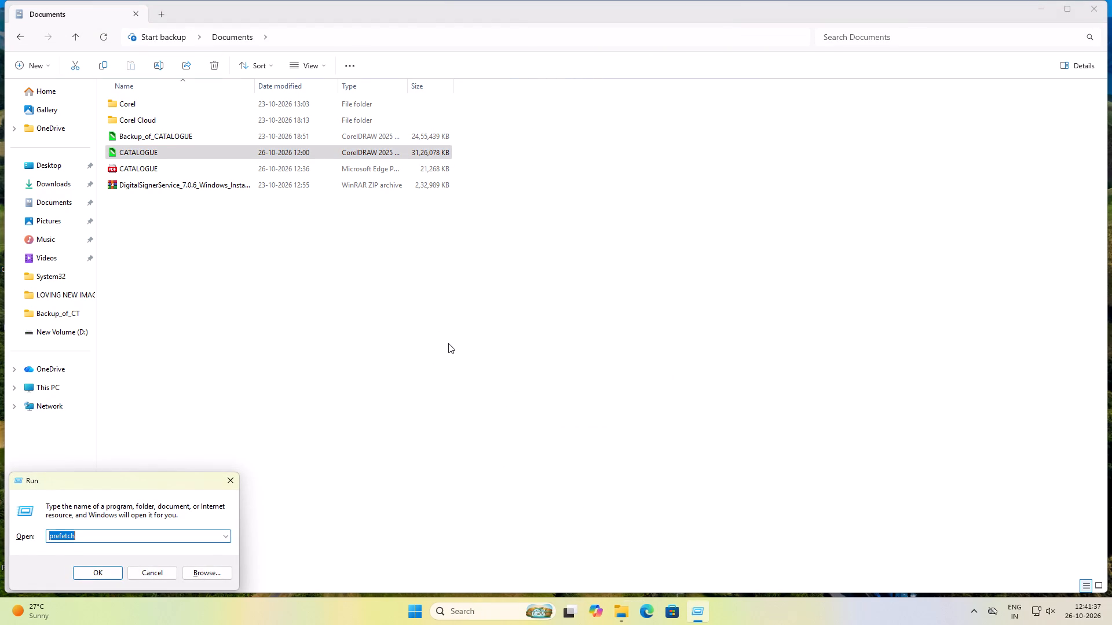
{"action": "key", "text": "Down"}
{"action": "key", "text": "Down"}
{"action": "key", "text": "Down"}
{"action": "key", "text": "Down"}
{"action": "key", "text": "Down"}
{"action": "key", "text": "Down"}
{"action": "key", "text": "Up"}
{"action": "key", "text": "Down"}
{"action": "key", "text": "Up"}
{"action": "key", "text": "Return"}
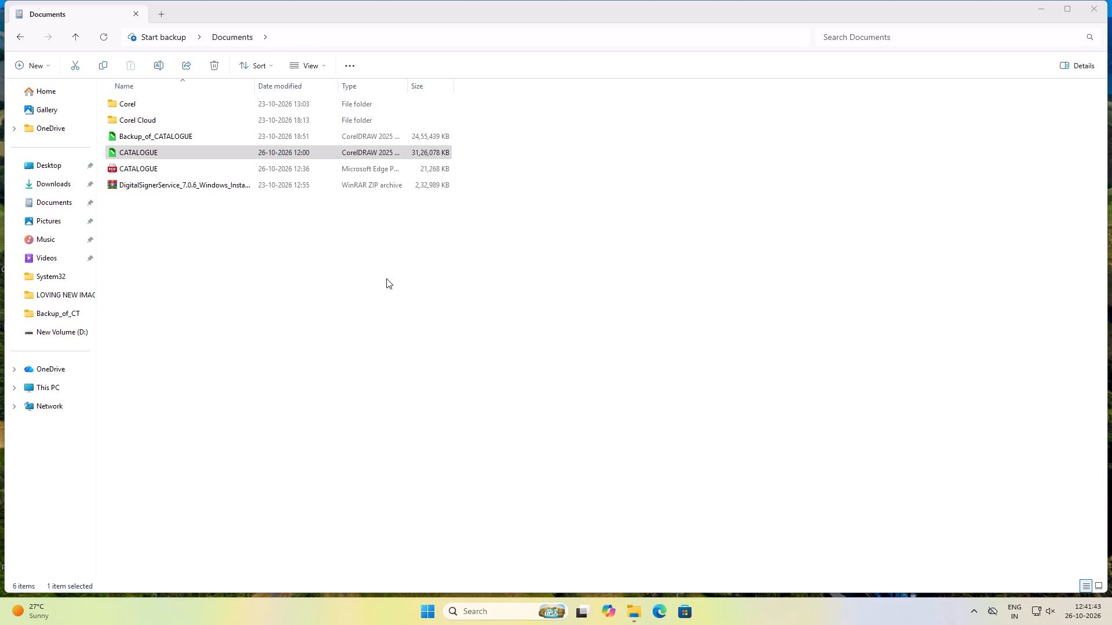
{"action": "double_click", "coordinate": [355, 212]}
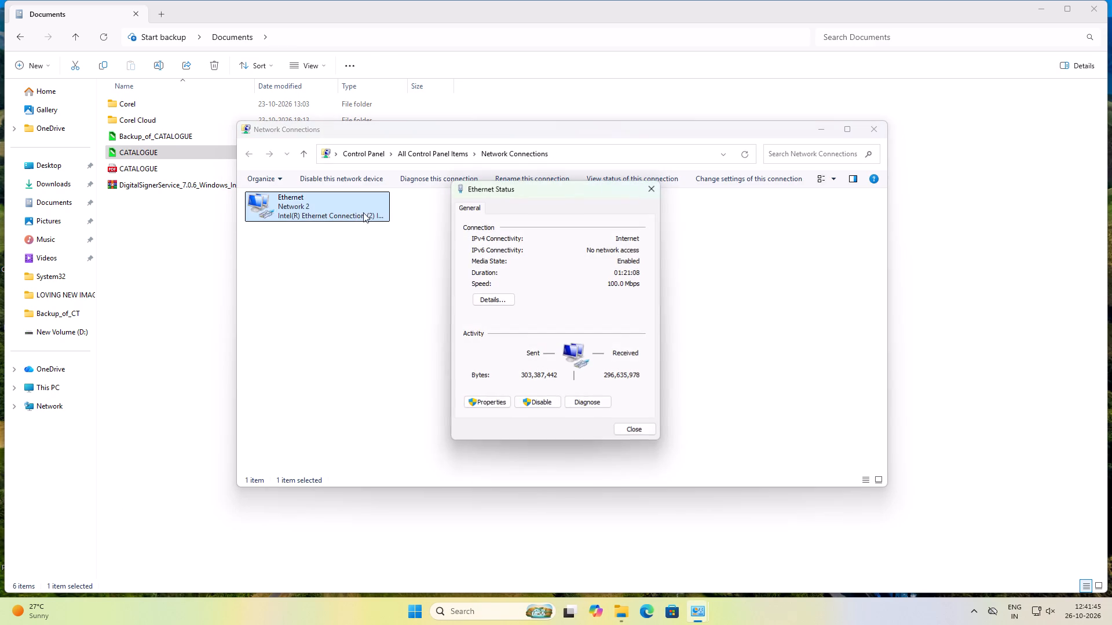
{"action": "left_click", "coordinate": [532, 402]}
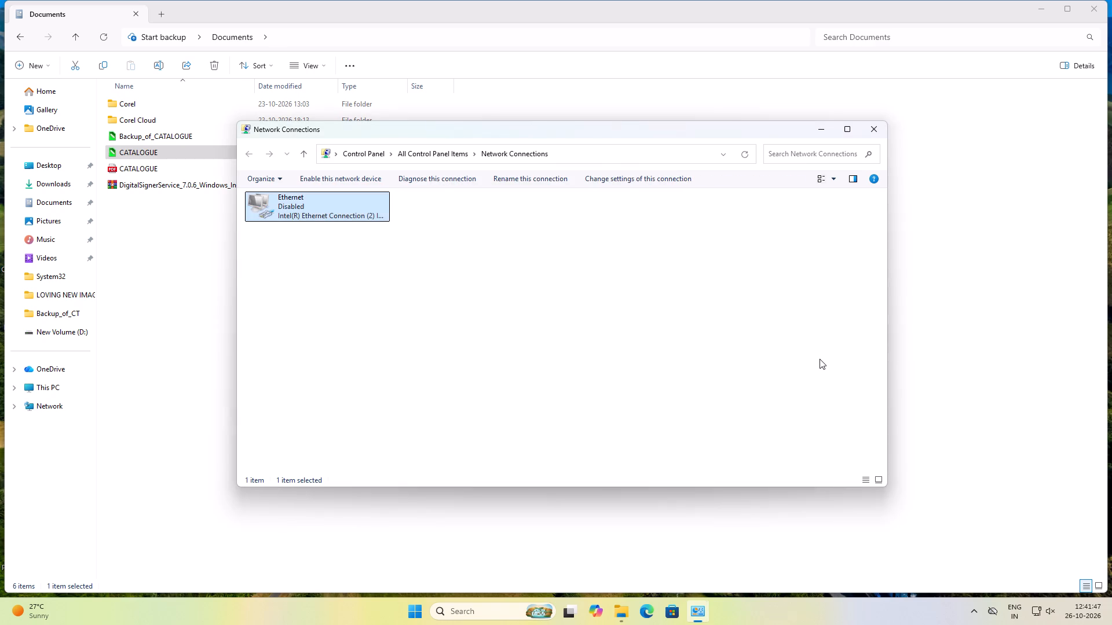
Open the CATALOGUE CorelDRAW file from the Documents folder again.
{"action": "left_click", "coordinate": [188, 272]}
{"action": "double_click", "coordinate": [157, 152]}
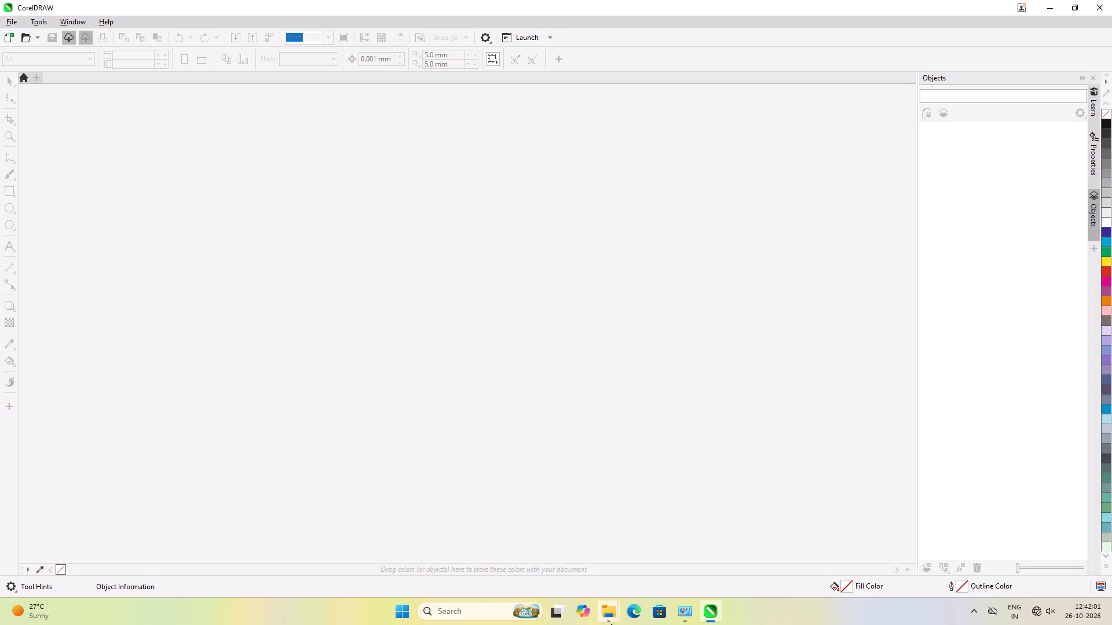
Switch back to the Documents folder and check the properties of the CATALOGUE CorelDRAW file.
{"action": "left_click", "coordinate": [611, 615]}
{"action": "left_click", "coordinate": [568, 554]}
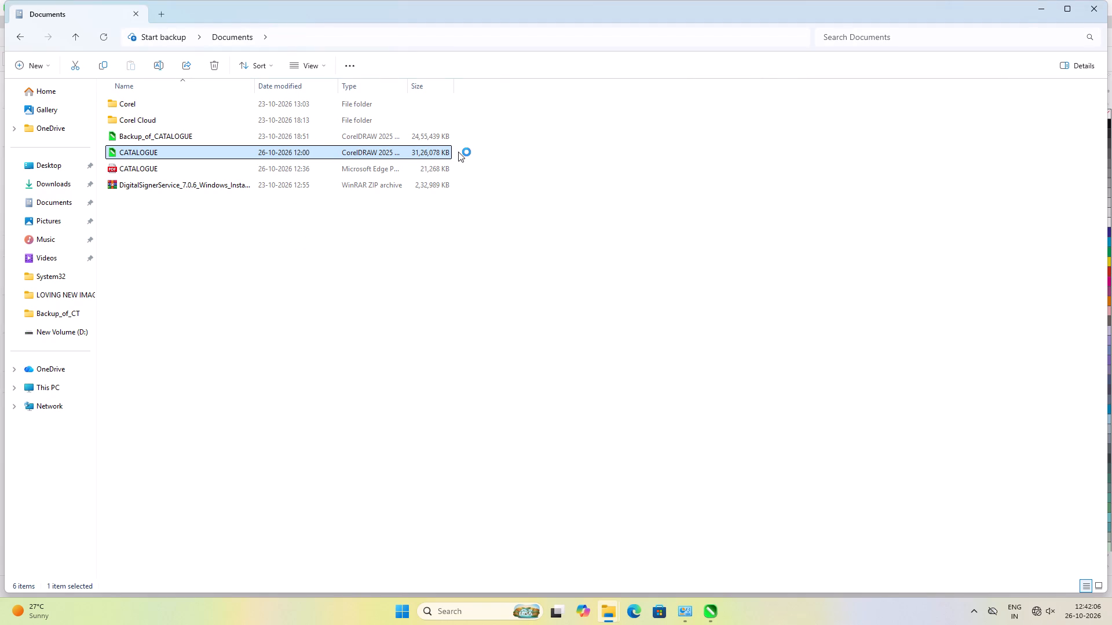
{"action": "key", "text": "ctrl+alt+Return"}
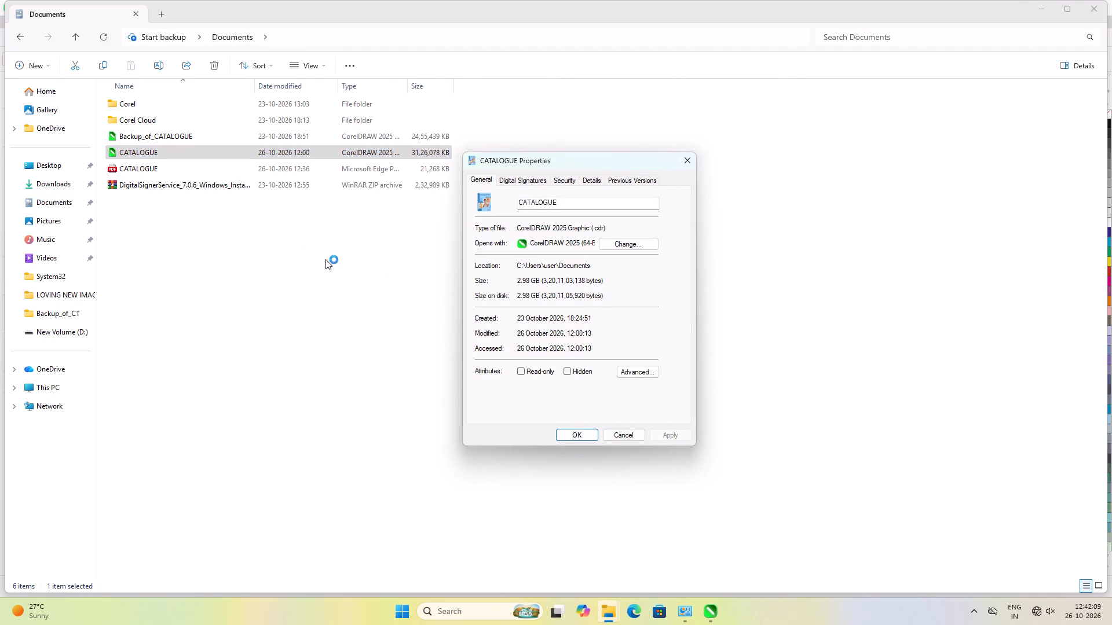
{"action": "left_click", "coordinate": [627, 432]}
{"action": "left_click", "coordinate": [366, 351]}
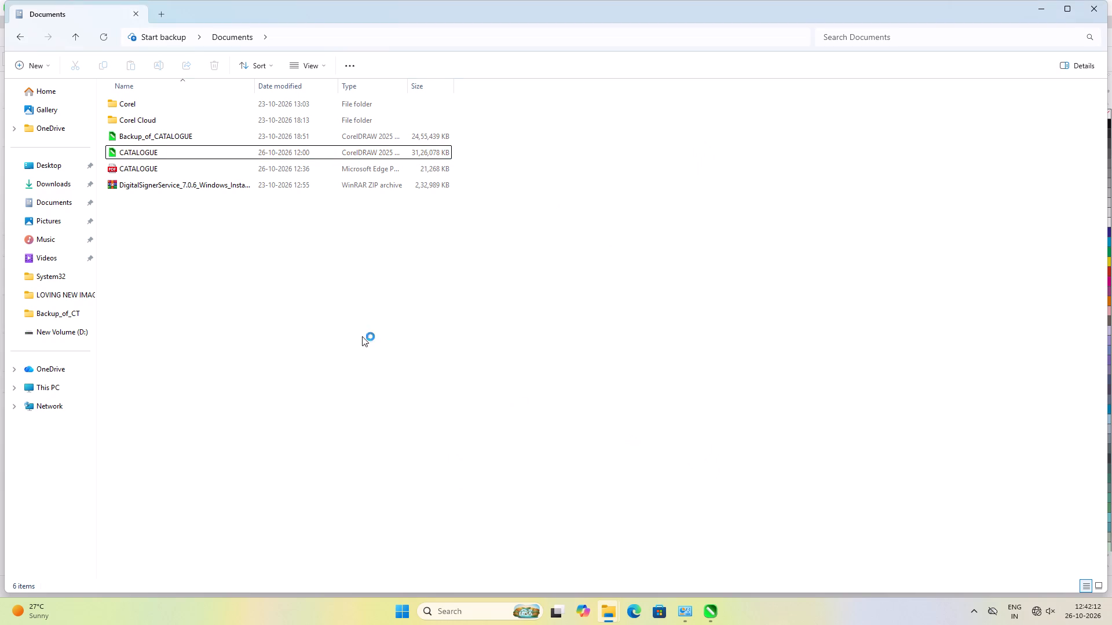
{"action": "left_click", "coordinate": [411, 155]}
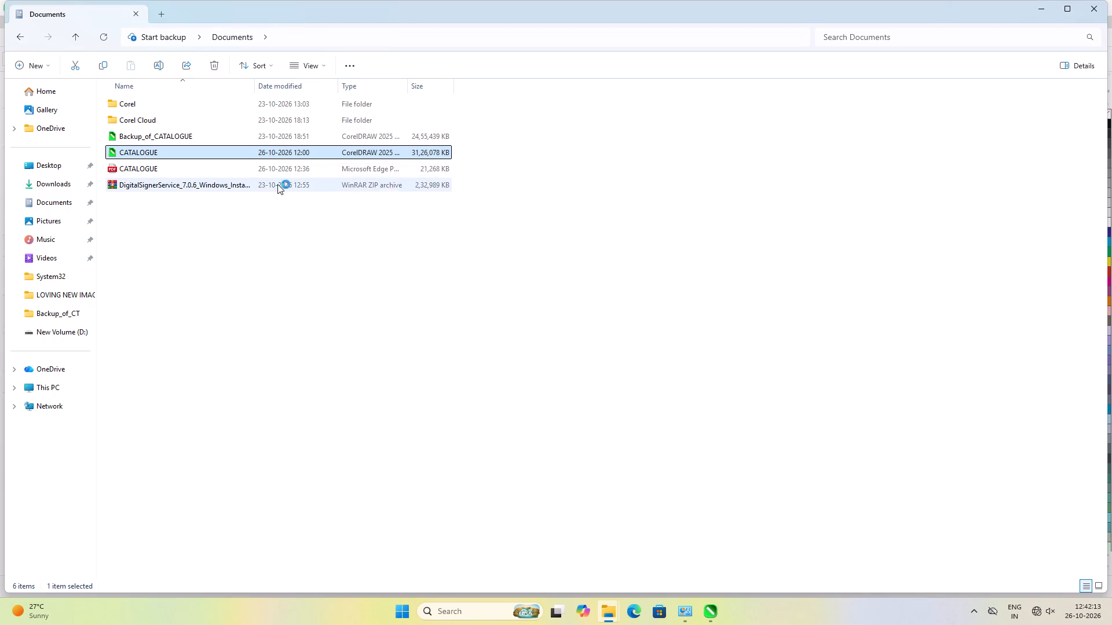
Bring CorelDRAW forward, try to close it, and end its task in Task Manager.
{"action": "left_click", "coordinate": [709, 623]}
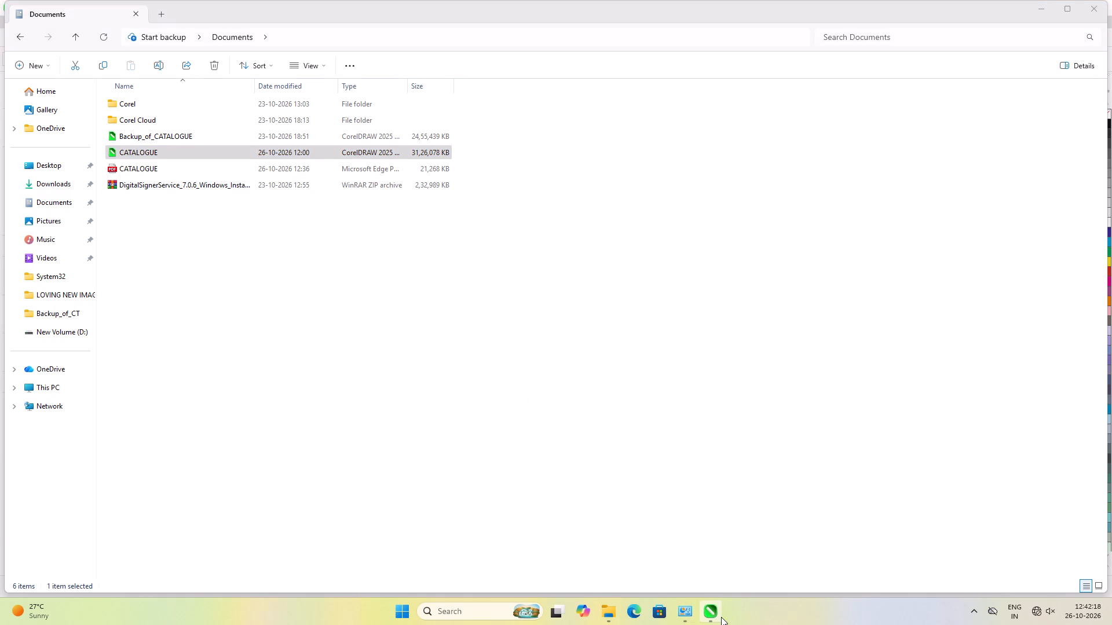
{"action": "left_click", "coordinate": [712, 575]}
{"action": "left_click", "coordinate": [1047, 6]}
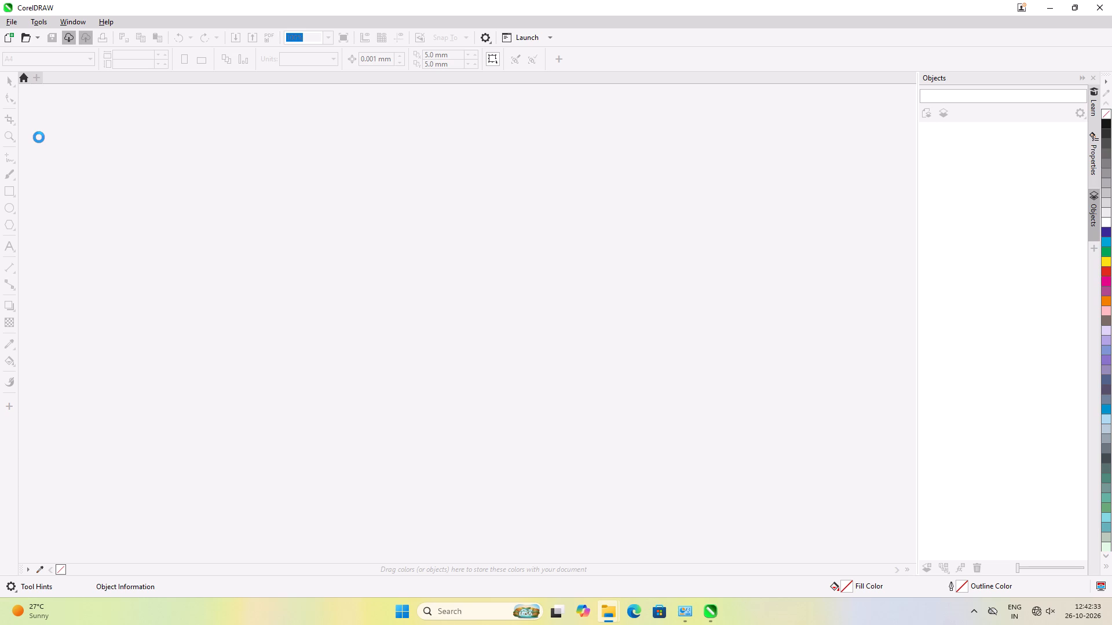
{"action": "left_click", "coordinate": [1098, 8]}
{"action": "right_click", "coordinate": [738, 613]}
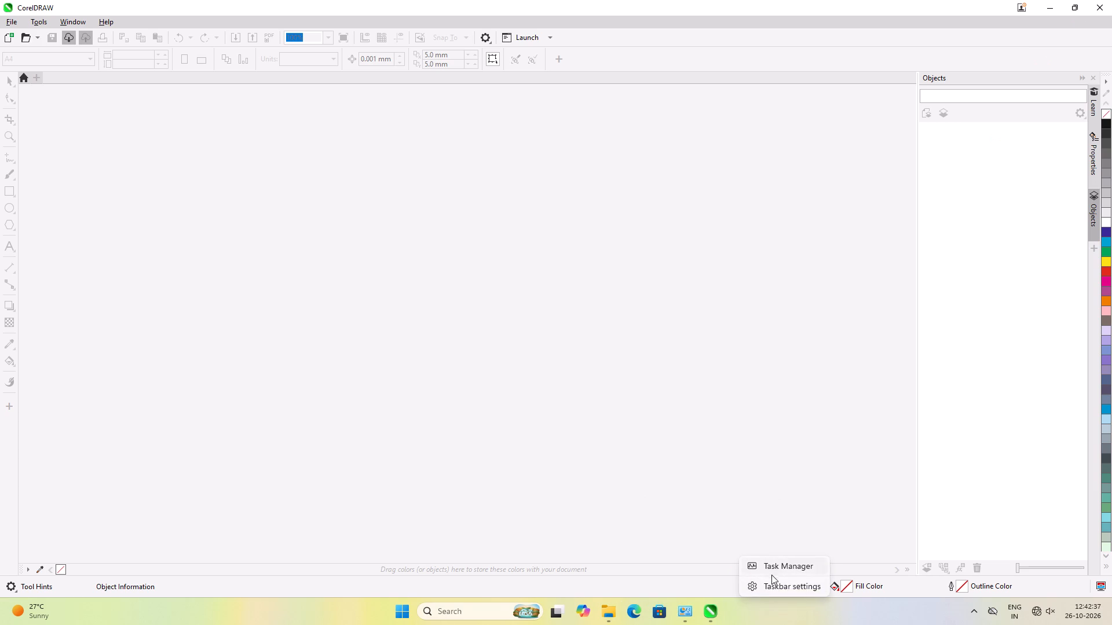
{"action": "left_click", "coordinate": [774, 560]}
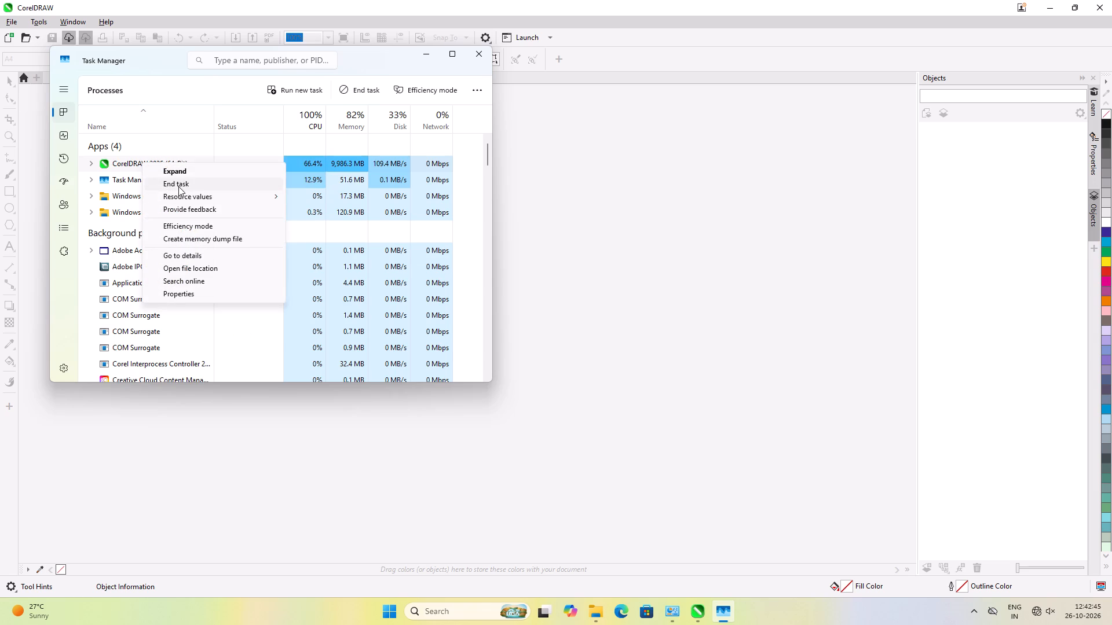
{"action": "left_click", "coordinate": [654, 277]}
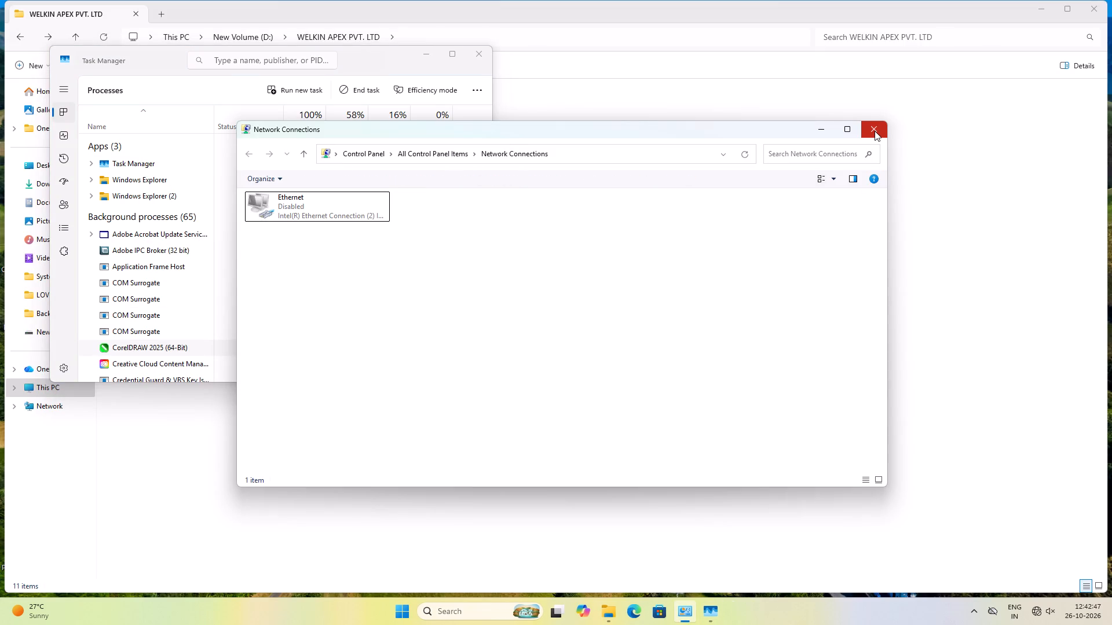
Close the Network Connections and WELKIN APEX PVT. LTD windows and minimise Task Manager.
{"action": "left_click", "coordinate": [875, 131]}
{"action": "left_click", "coordinate": [771, 222]}
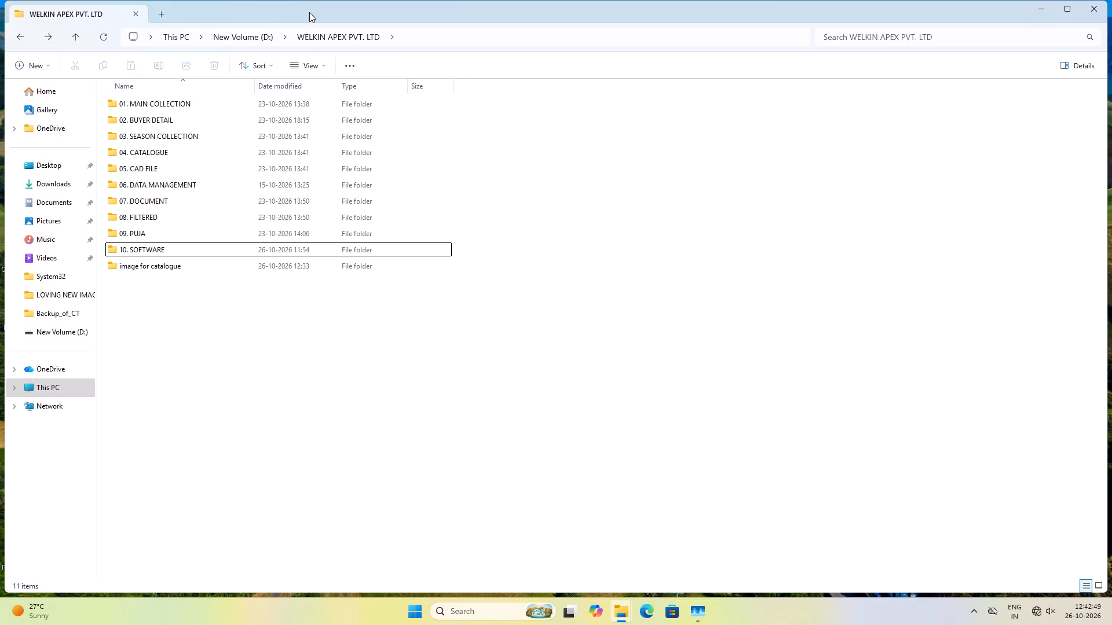
{"action": "left_click", "coordinate": [1087, 6]}
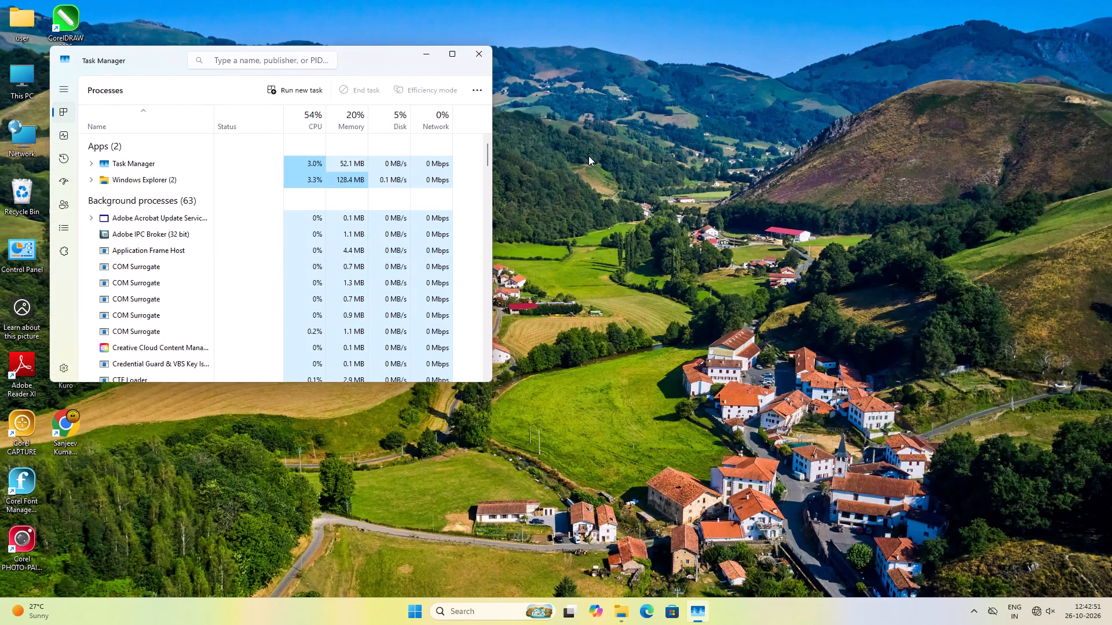
{"action": "left_click", "coordinate": [588, 156]}
{"action": "left_click", "coordinate": [418, 53]}
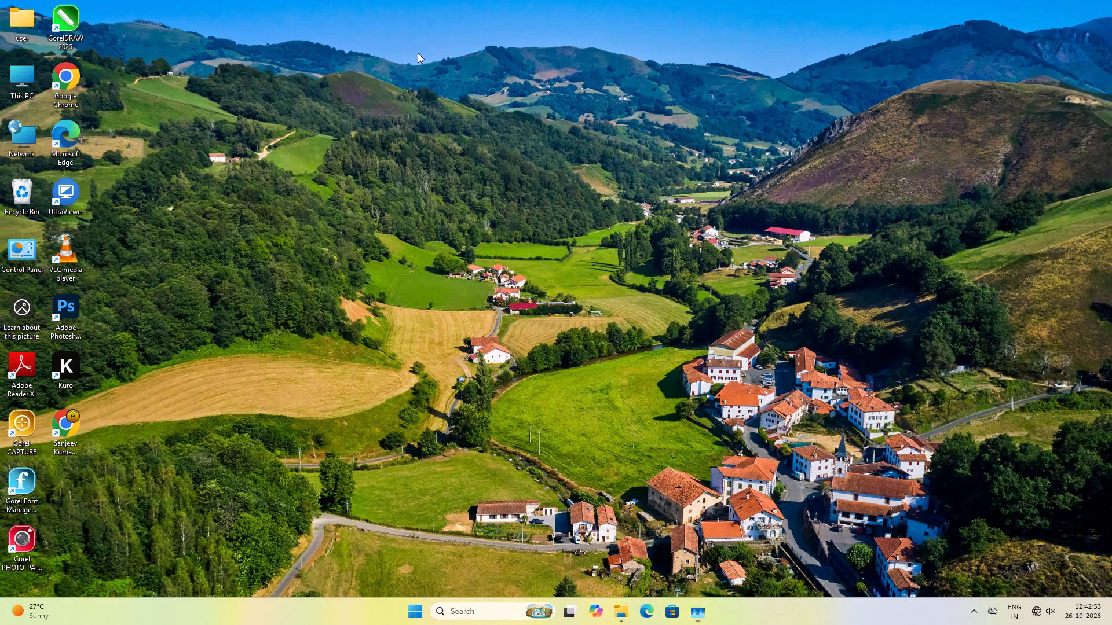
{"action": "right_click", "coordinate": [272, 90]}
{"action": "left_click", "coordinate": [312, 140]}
Open the OLD CATALOGUE folder inside 04. CATALOGUE of the WELKIN APEX PVT. LTD folder on drive D.
{"action": "double_click", "coordinate": [20, 80]}
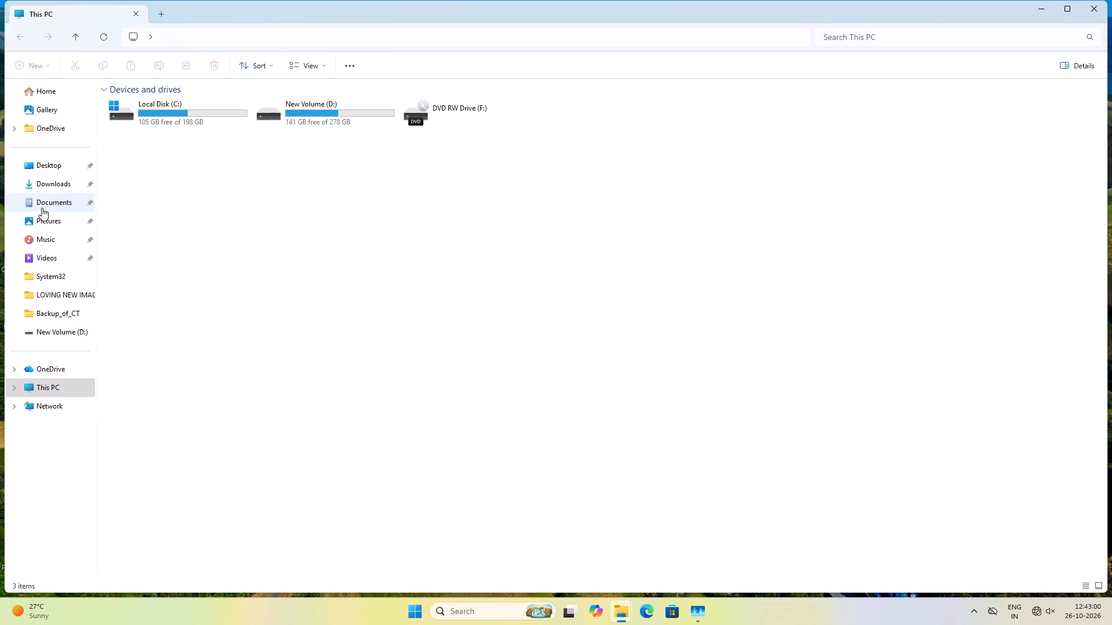
{"action": "left_click", "coordinate": [62, 338]}
{"action": "double_click", "coordinate": [211, 109]}
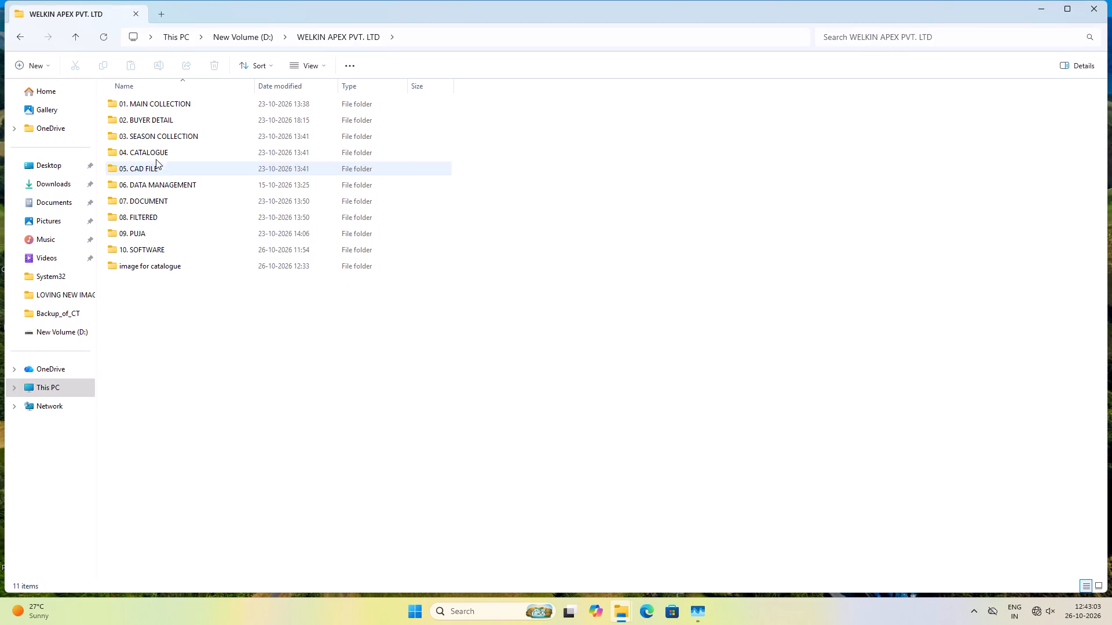
{"action": "double_click", "coordinate": [153, 154]}
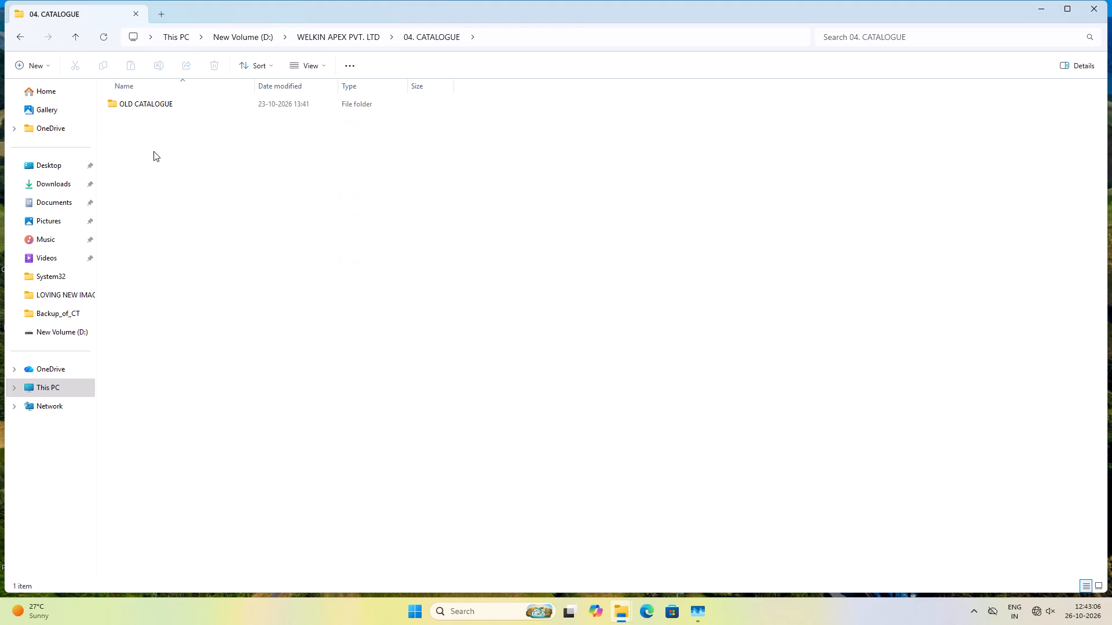
{"action": "double_click", "coordinate": [153, 109]}
Open DESIGN COLLECTION 26-27_11zon (1) with CorelDRAW 2025 (64-Bit), just this once.
{"action": "left_click", "coordinate": [153, 118]}
{"action": "right_click", "coordinate": [153, 118]}
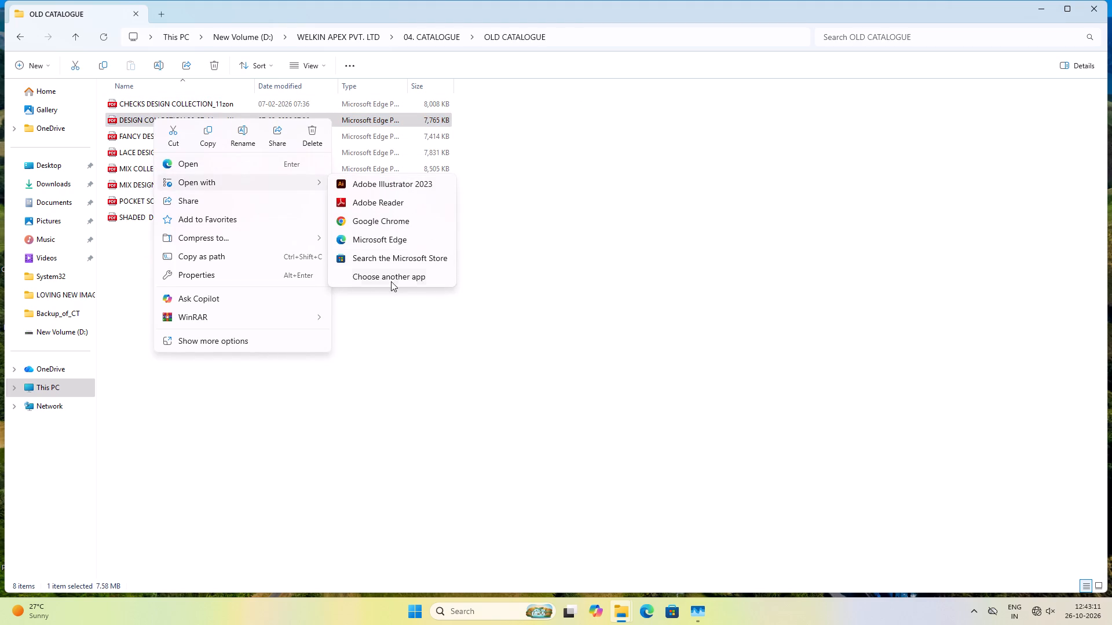
{"action": "left_click", "coordinate": [391, 281]}
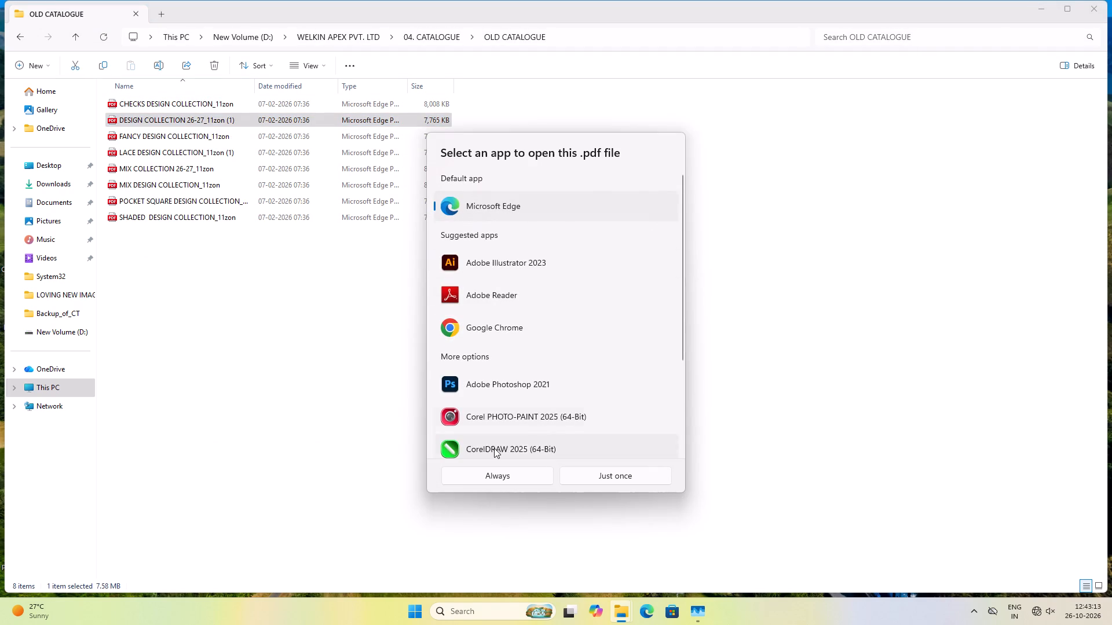
{"action": "left_click", "coordinate": [554, 460]}
{"action": "left_click", "coordinate": [546, 453]}
{"action": "left_click", "coordinate": [612, 480]}
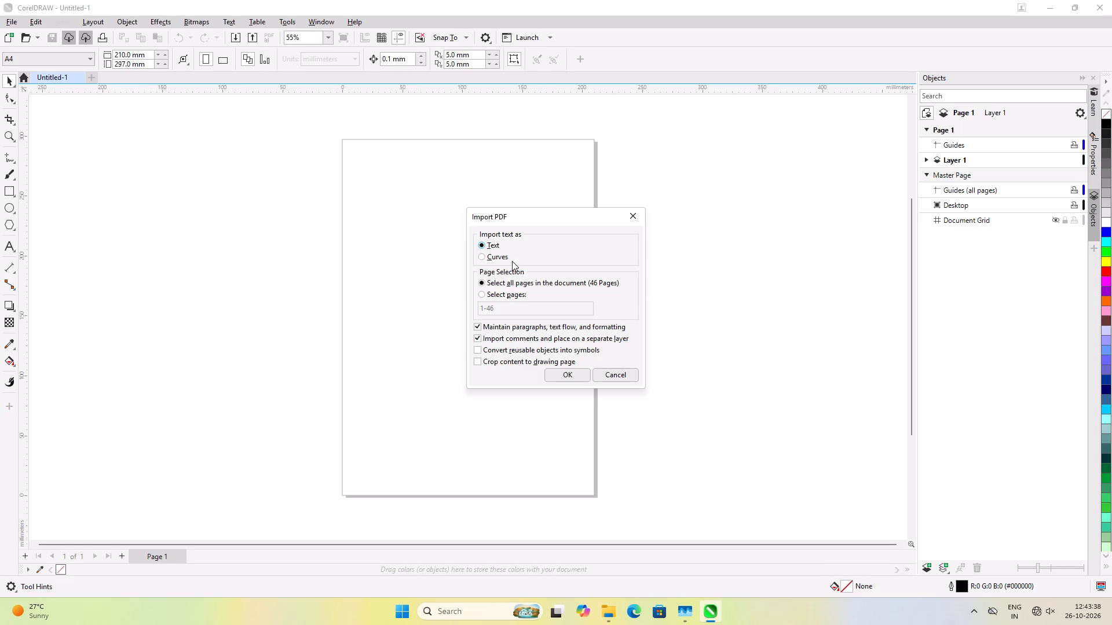
Import all 46 PDF pages with text as curves, accepting the PANOSE suggested permanent font substitutions, for both import requests.
{"action": "left_click", "coordinate": [499, 257]}
{"action": "left_click", "coordinate": [565, 372]}
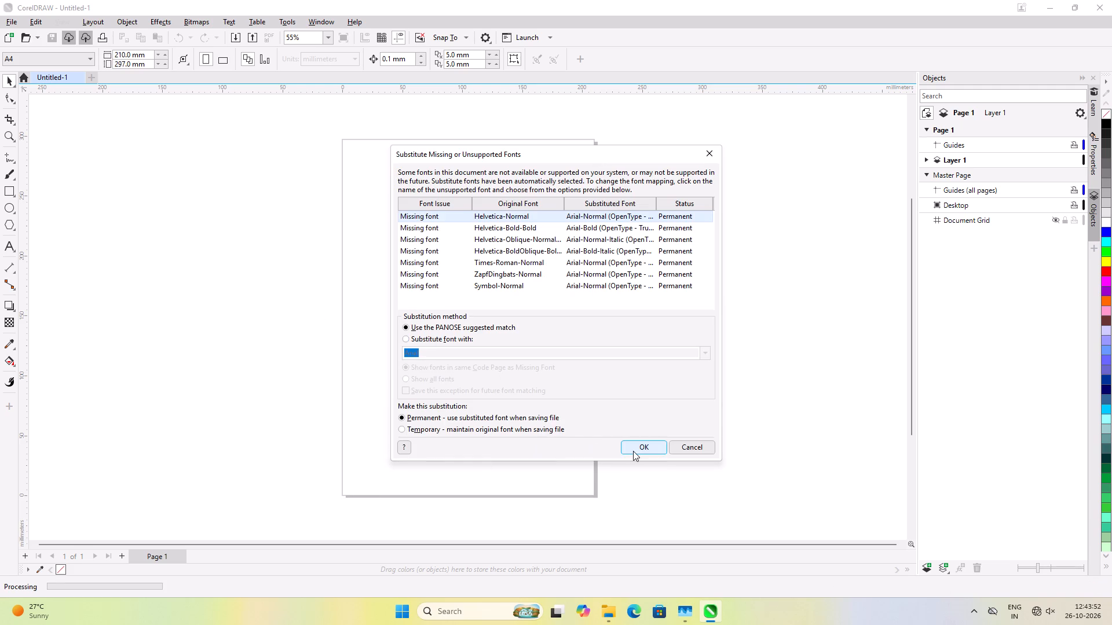
{"action": "left_click", "coordinate": [633, 451]}
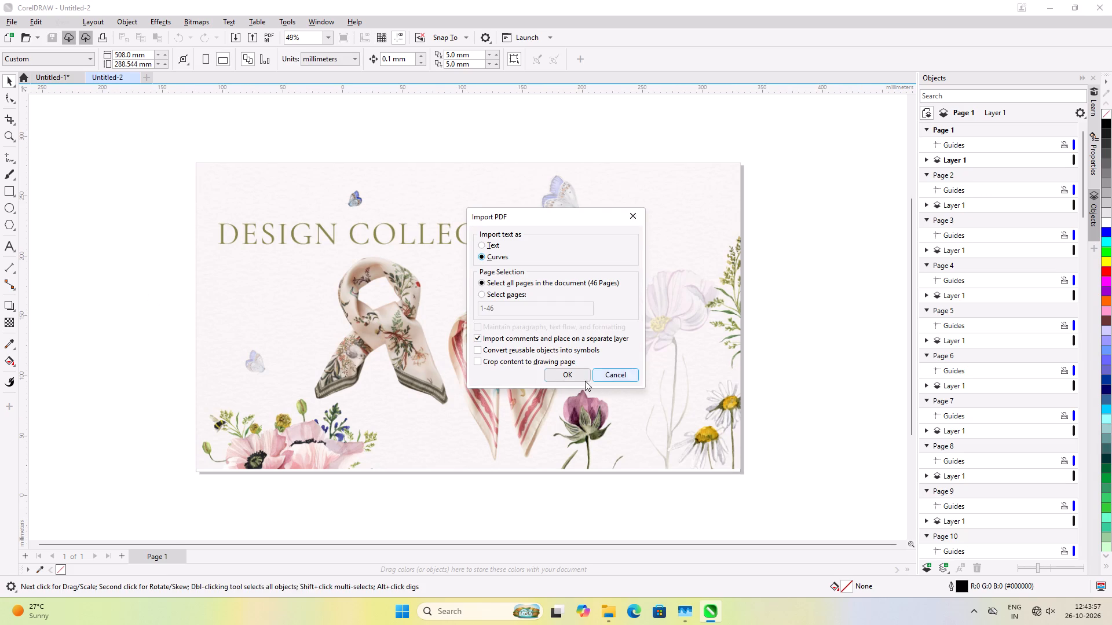
{"action": "left_click", "coordinate": [575, 378]}
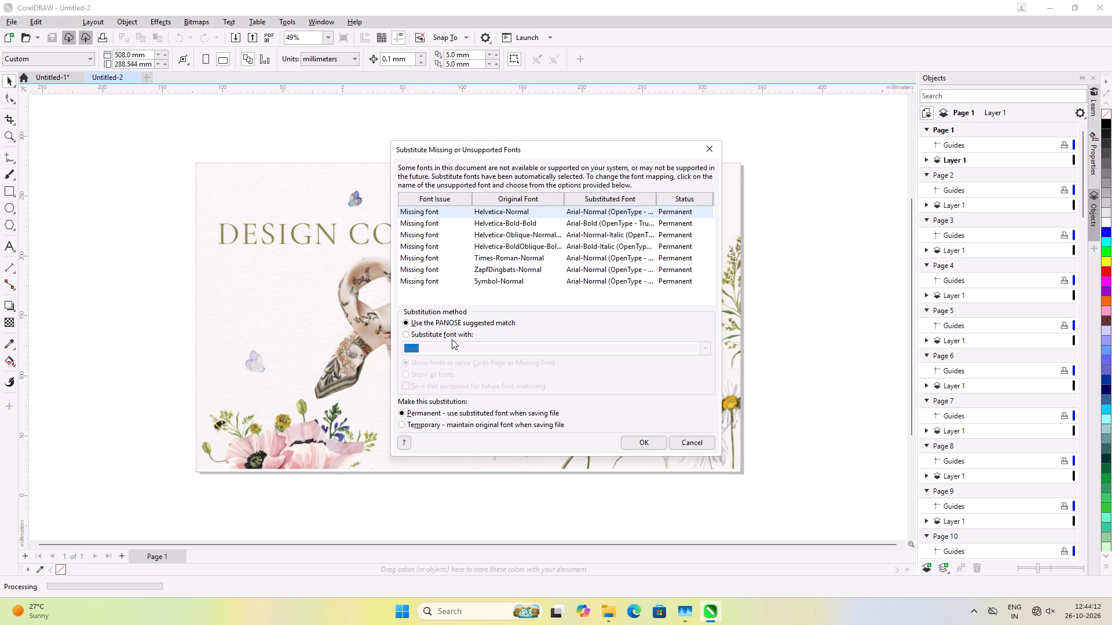
{"action": "left_click", "coordinate": [628, 446]}
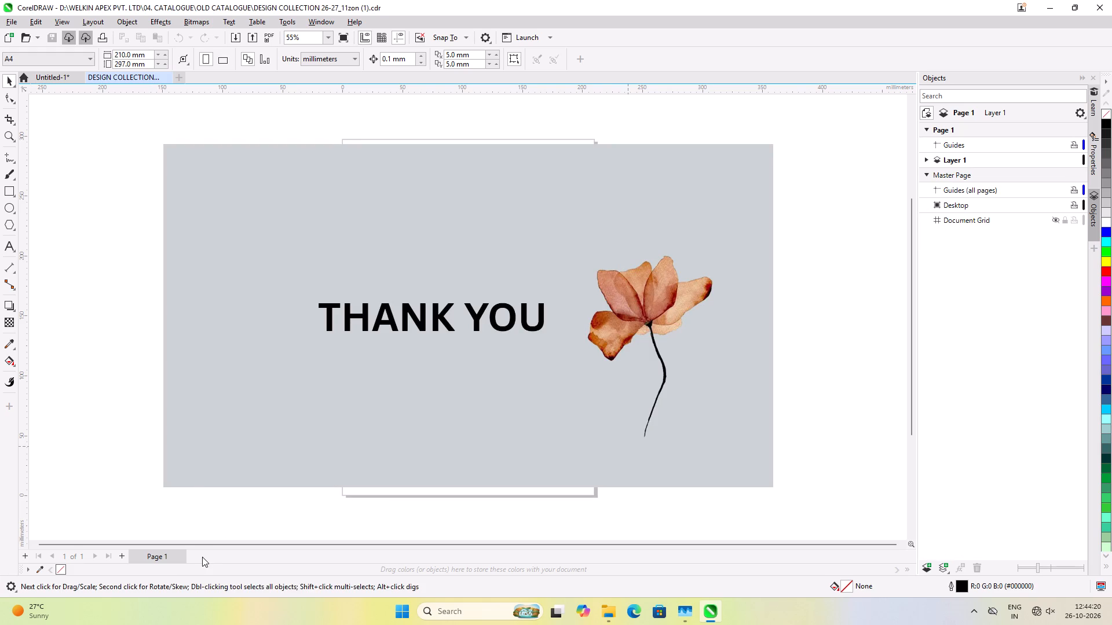
Examine the imported DESIGN COLLECTION document, then the pages of Untitled-1 up to page 13.
{"action": "scroll", "coordinate": [409, 330], "scroll_direction": "down", "scroll_amount": 8}
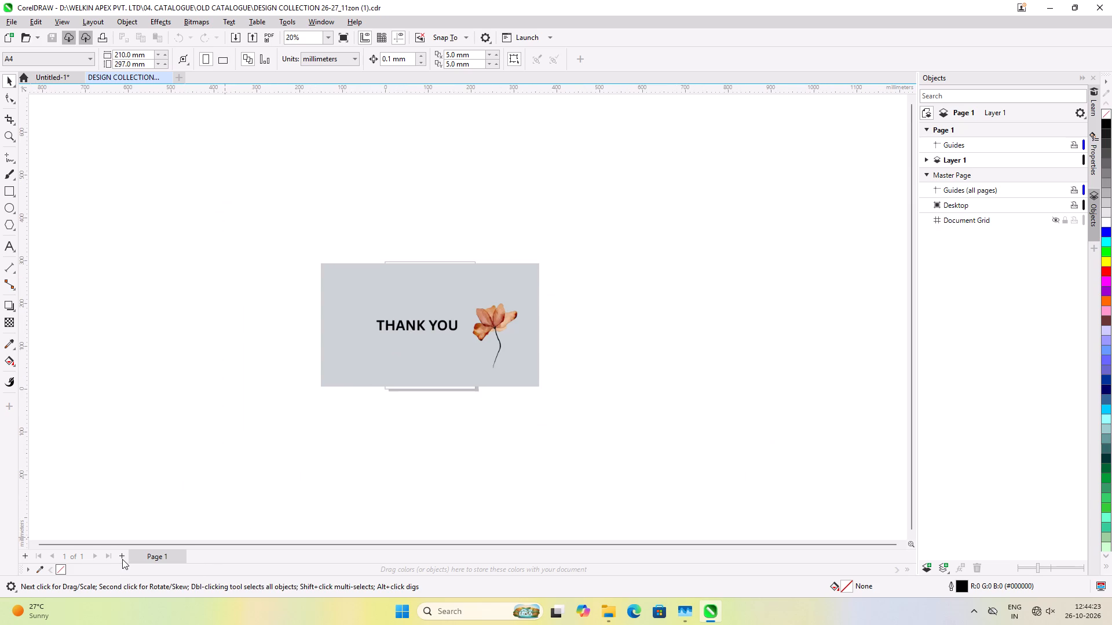
{"action": "left_click", "coordinate": [60, 78]}
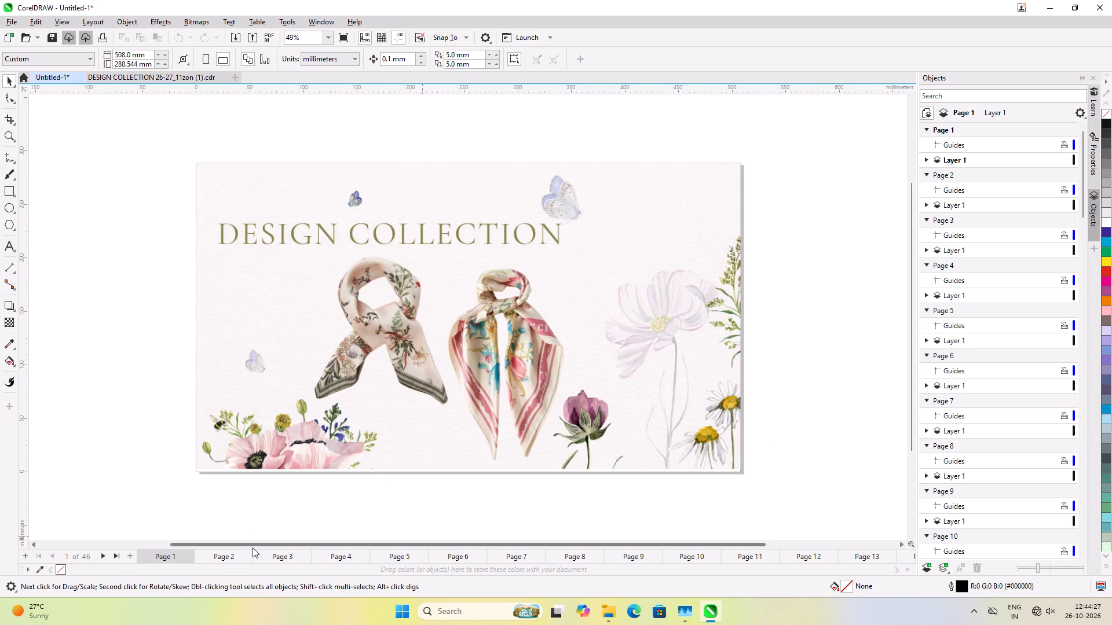
{"action": "left_click_drag", "start_coordinate": [255, 546], "coordinate": [478, 539]}
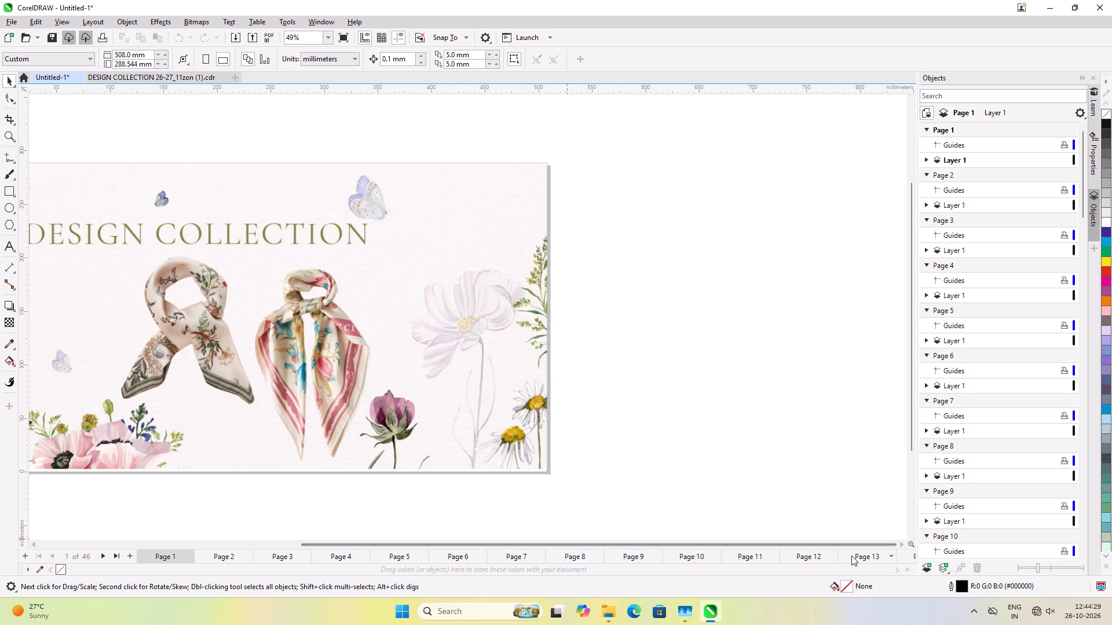
{"action": "left_click_drag", "start_coordinate": [851, 556], "coordinate": [833, 558]}
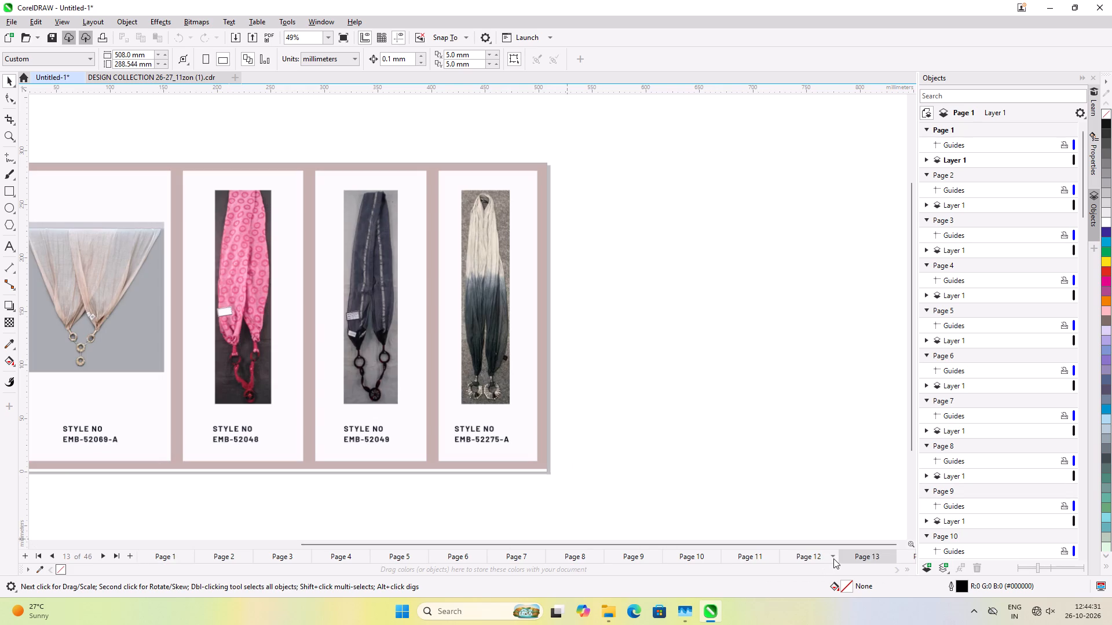
{"action": "left_click", "coordinate": [901, 569]}
{"action": "triple_click", "coordinate": [896, 571]}
Jump to the last page of Untitled-1 and page back to page 1, reviewing the scarf layouts.
{"action": "left_click", "coordinate": [116, 554]}
{"action": "double_click", "coordinate": [116, 554]}
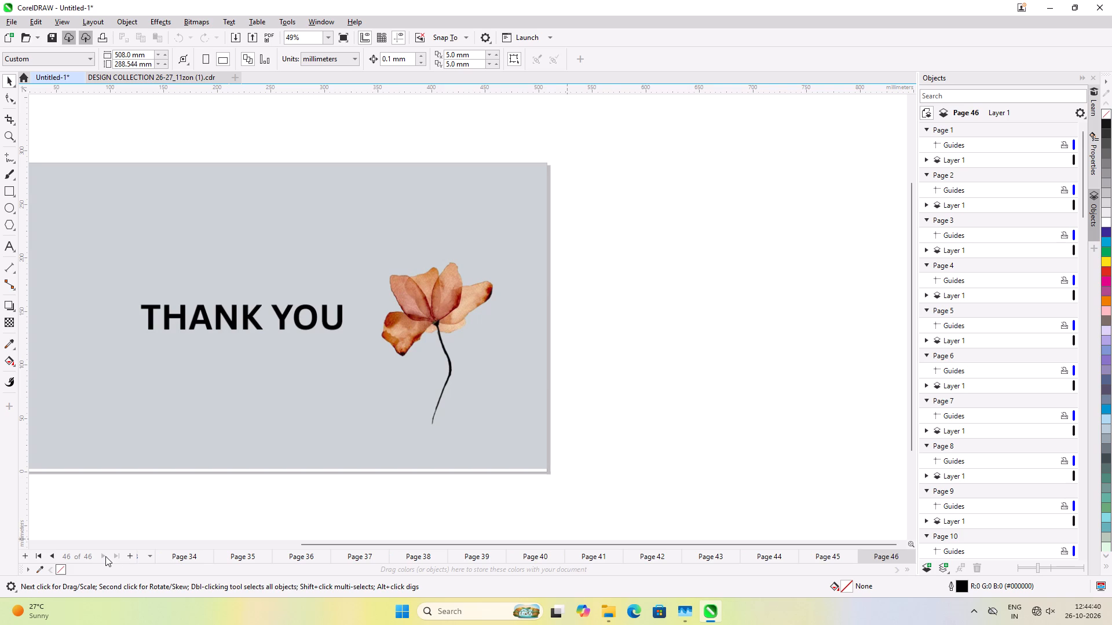
{"action": "left_click", "coordinate": [105, 556]}
{"action": "left_click", "coordinate": [105, 556]}
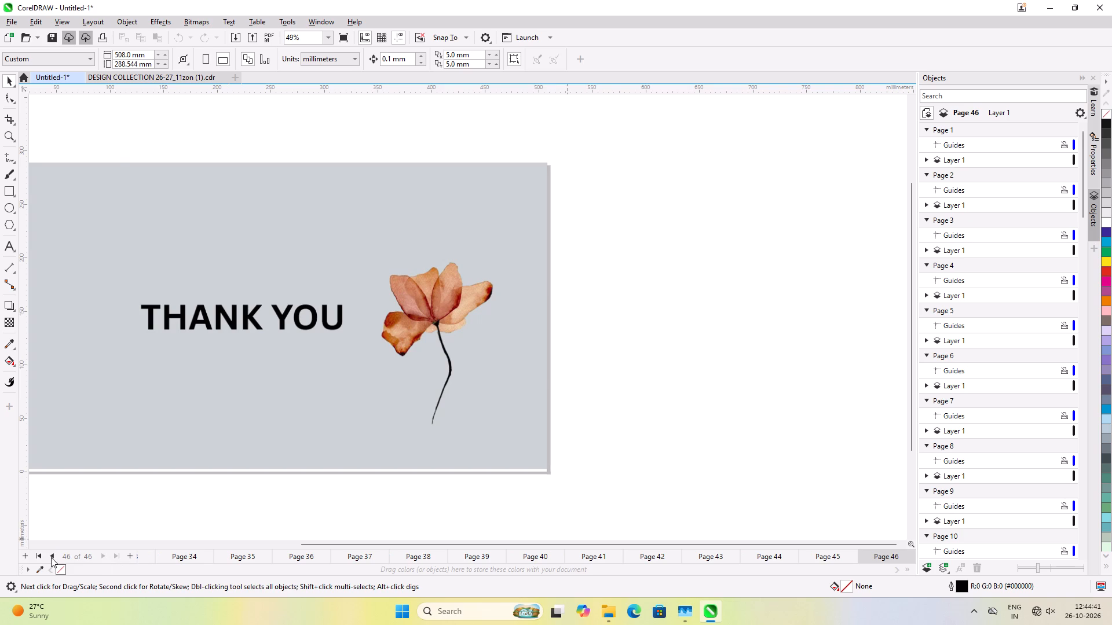
{"action": "left_click", "coordinate": [51, 557]}
{"action": "left_click", "coordinate": [51, 557]}
{"action": "left_click", "coordinate": [51, 557]}
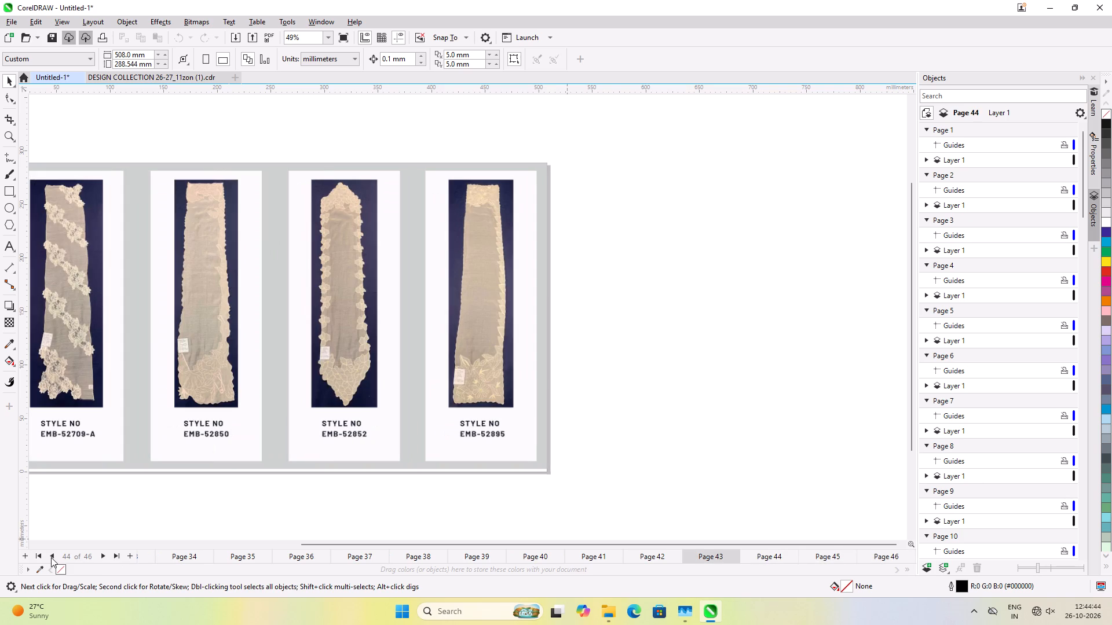
{"action": "triple_click", "coordinate": [51, 557]}
{"action": "triple_click", "coordinate": [51, 557]}
{"action": "triple_click", "coordinate": [51, 557]}
{"action": "triple_click", "coordinate": [51, 557]}
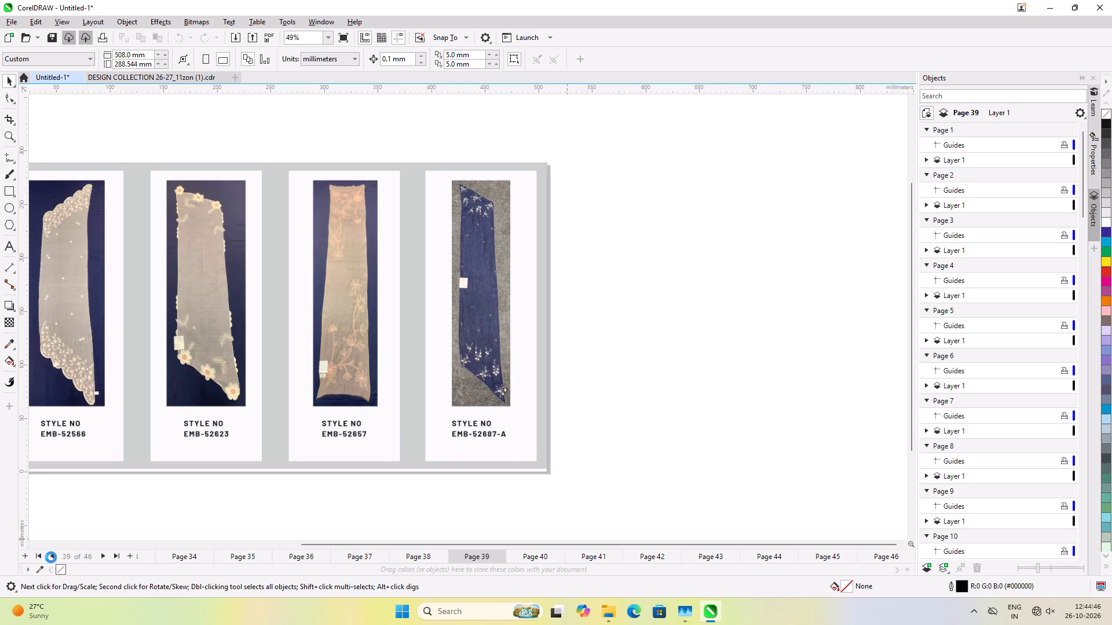
{"action": "double_click", "coordinate": [51, 557]}
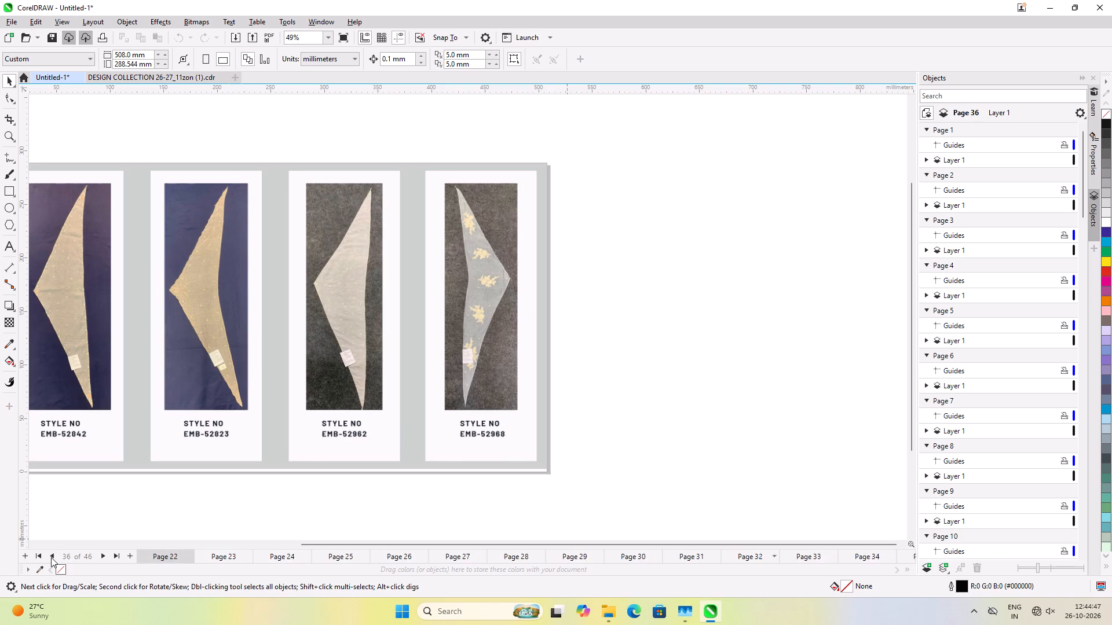
{"action": "left_click", "coordinate": [51, 557]}
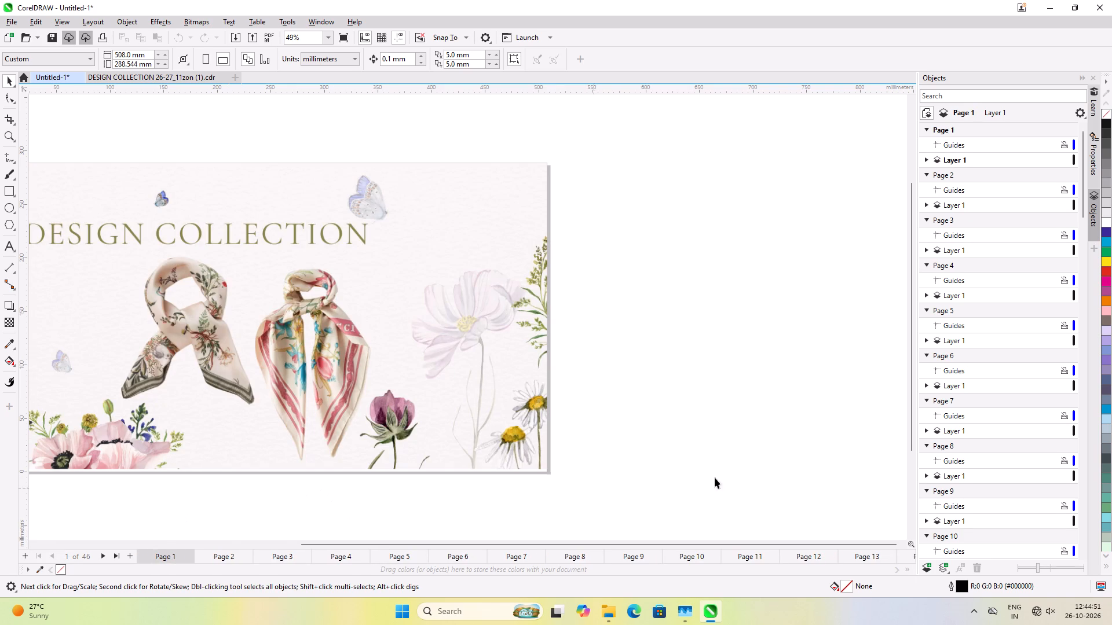
Select the DESIGN COLLECTION cover bitmap on page 1 and move it about 31 mm right and 12 mm down.
{"action": "scroll", "coordinate": [992, 417], "scroll_direction": "down", "scroll_amount": 5}
{"action": "scroll", "coordinate": [85, 250], "scroll_direction": "up", "scroll_amount": 2}
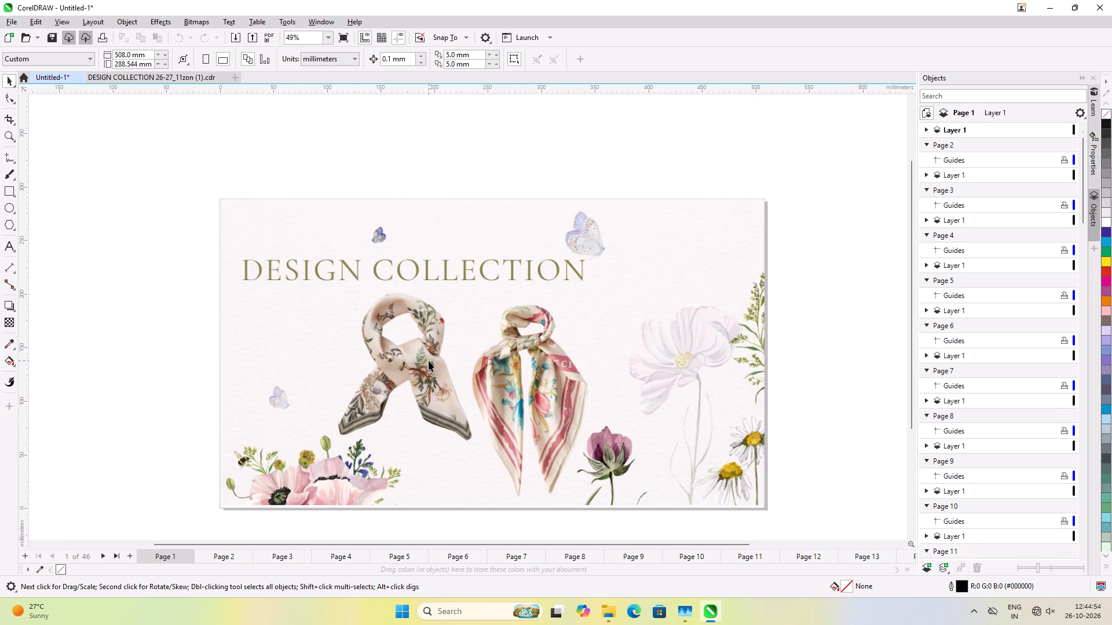
{"action": "left_click", "coordinate": [429, 361]}
{"action": "double_click", "coordinate": [429, 361]}
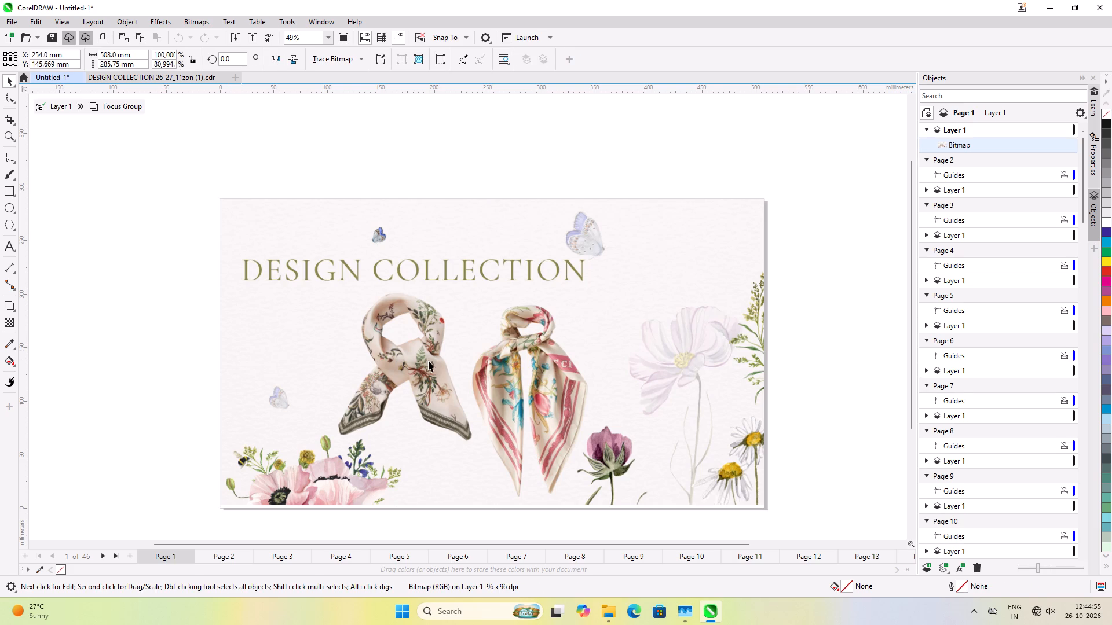
{"action": "left_click", "coordinate": [521, 362]}
{"action": "left_click", "coordinate": [513, 363]}
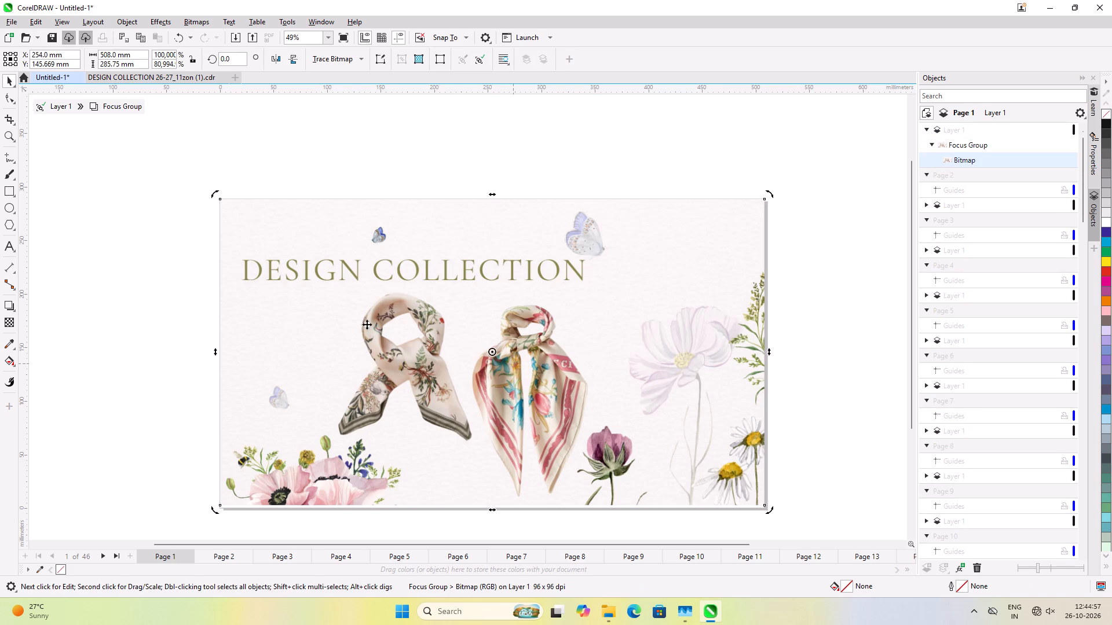
{"action": "left_click", "coordinate": [121, 229]}
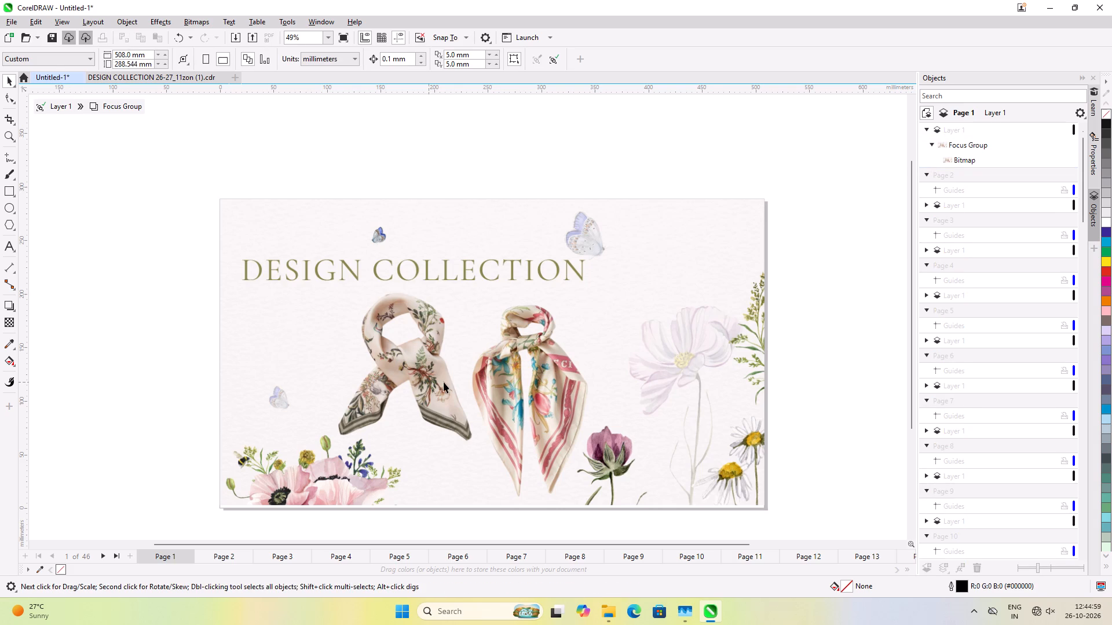
{"action": "left_click", "coordinate": [445, 382]}
{"action": "left_click_drag", "start_coordinate": [445, 382], "coordinate": [441, 368]}
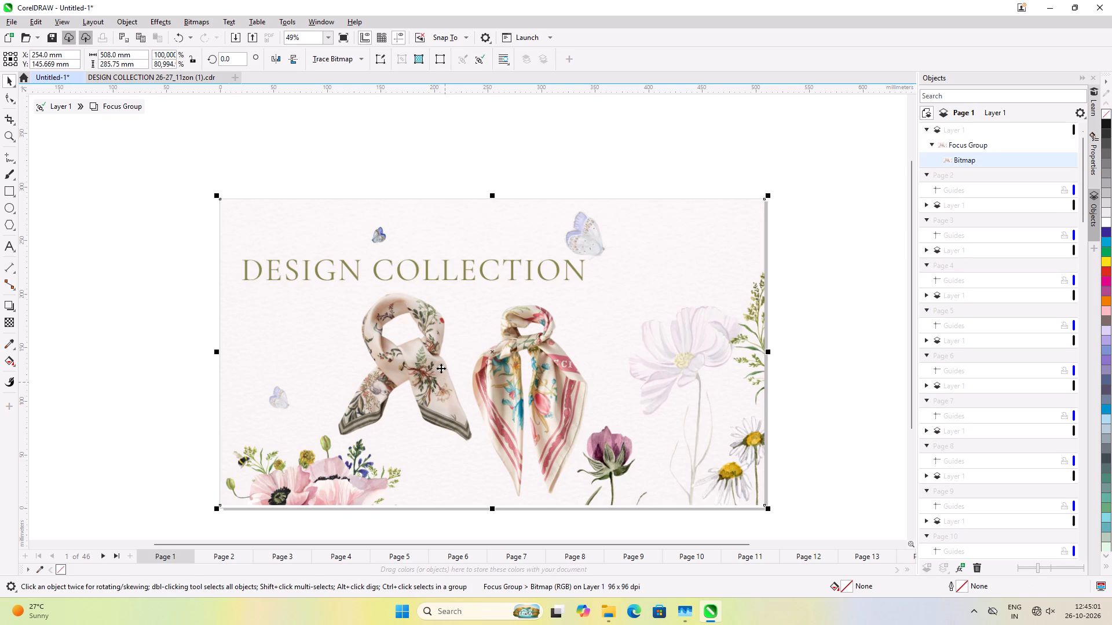
{"action": "left_click_drag", "start_coordinate": [441, 368], "coordinate": [386, 302]}
{"action": "left_click_drag", "start_coordinate": [379, 300], "coordinate": [471, 393]}
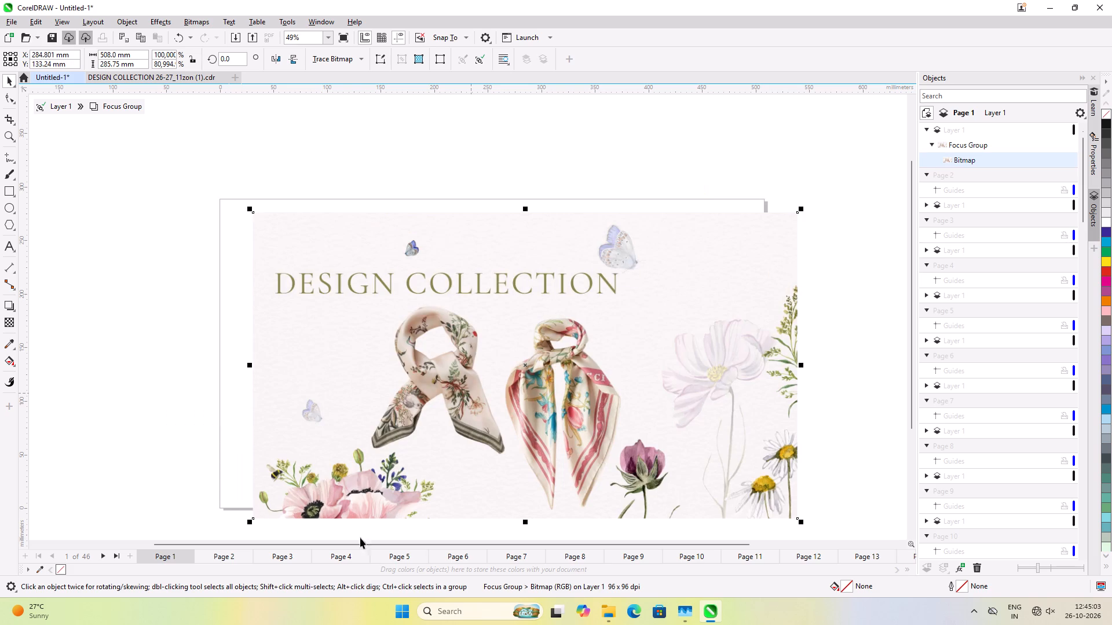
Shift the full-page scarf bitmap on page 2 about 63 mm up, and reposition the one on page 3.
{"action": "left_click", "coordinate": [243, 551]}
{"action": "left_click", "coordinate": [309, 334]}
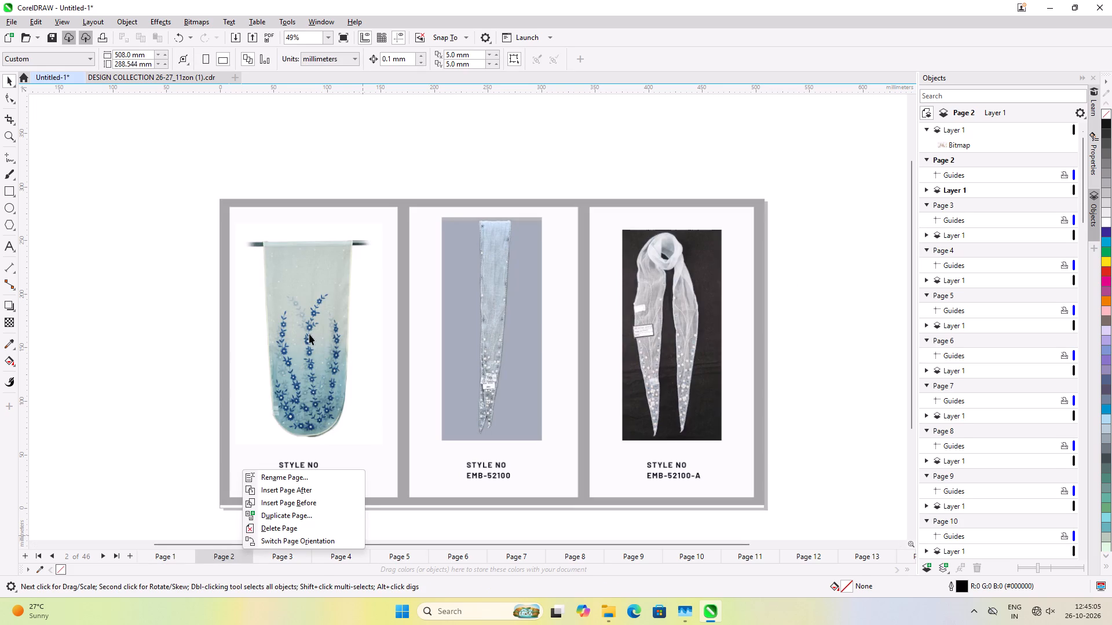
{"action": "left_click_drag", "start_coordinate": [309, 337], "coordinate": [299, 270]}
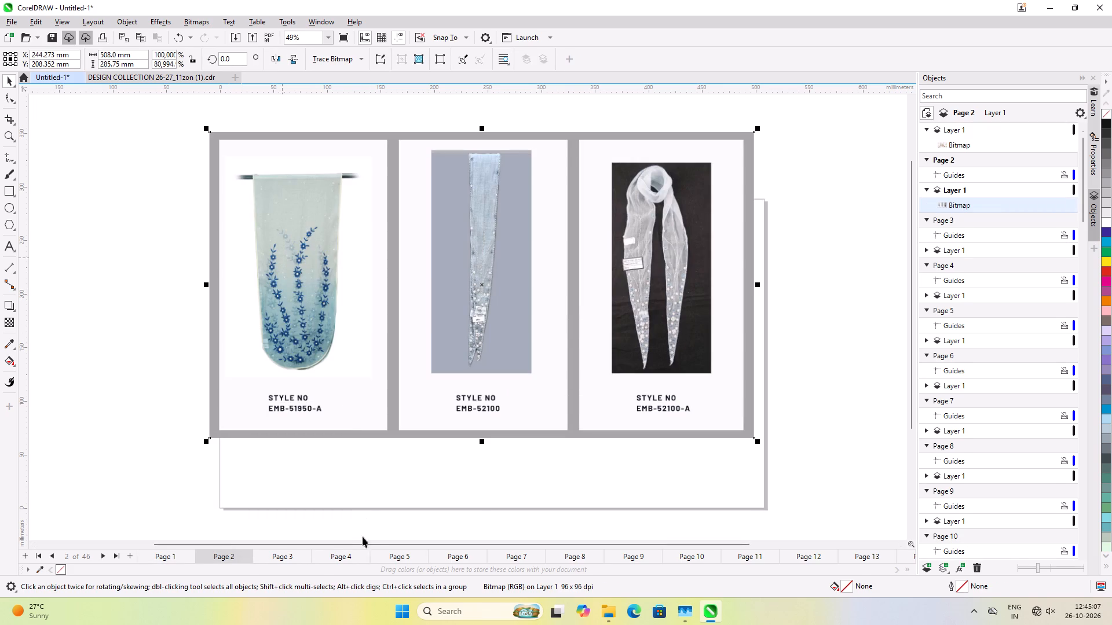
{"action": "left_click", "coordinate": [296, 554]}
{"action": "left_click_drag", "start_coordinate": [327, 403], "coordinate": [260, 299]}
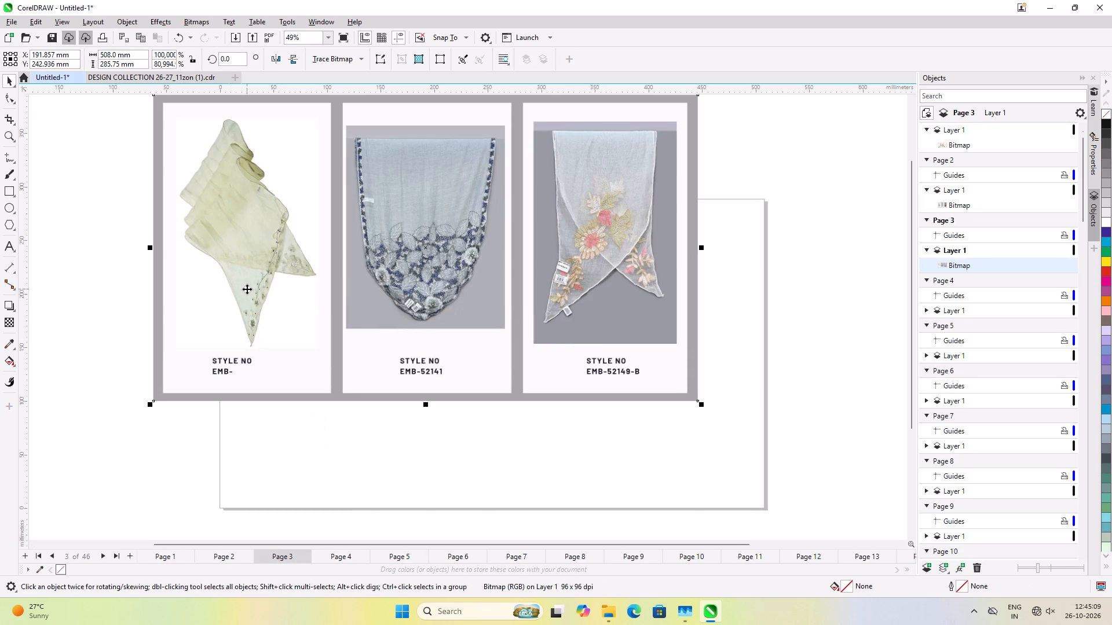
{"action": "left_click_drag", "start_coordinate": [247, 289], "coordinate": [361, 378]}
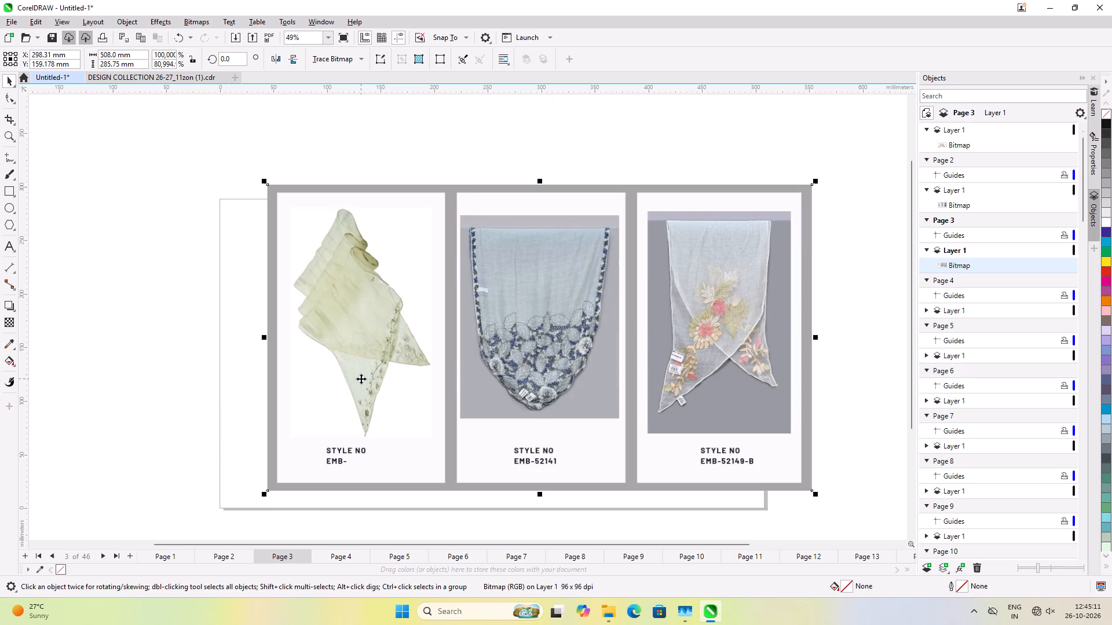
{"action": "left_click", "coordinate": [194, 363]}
Examine the scarf layouts and style numbers on pages 4 to 9 of Untitled-1.
{"action": "left_click", "coordinate": [346, 559]}
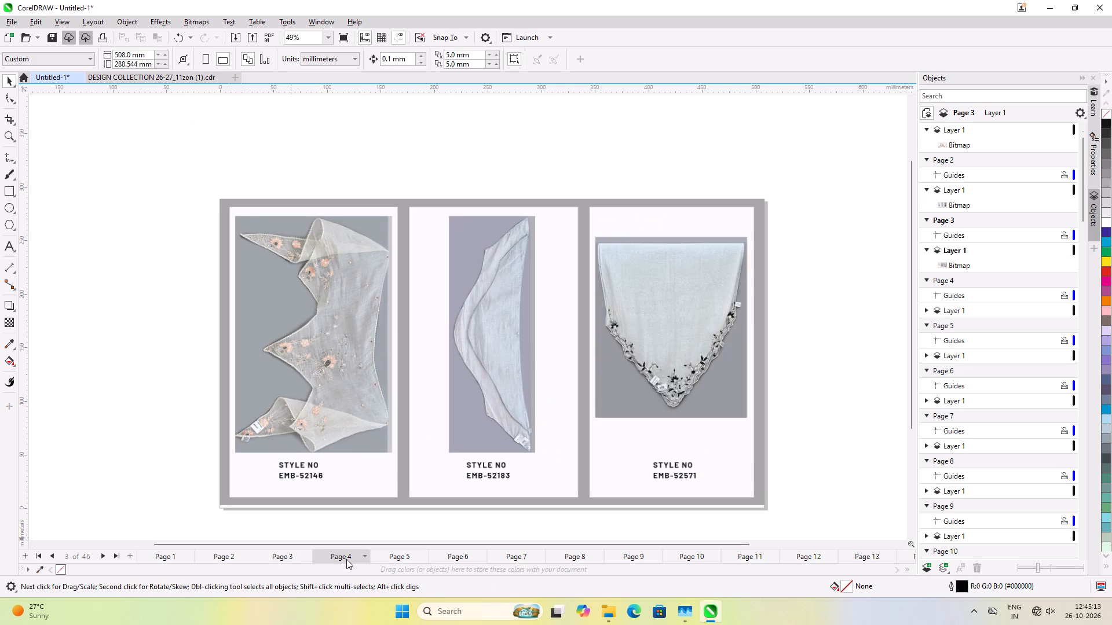
{"action": "left_click", "coordinate": [407, 560]}
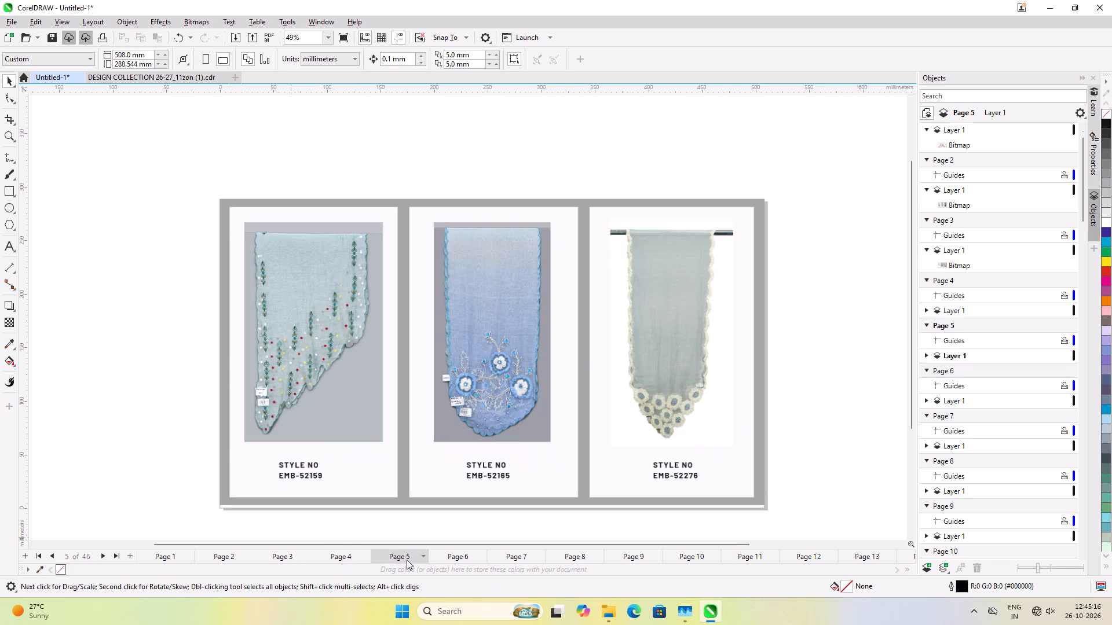
{"action": "left_click", "coordinate": [460, 560]}
{"action": "left_click", "coordinate": [518, 562]}
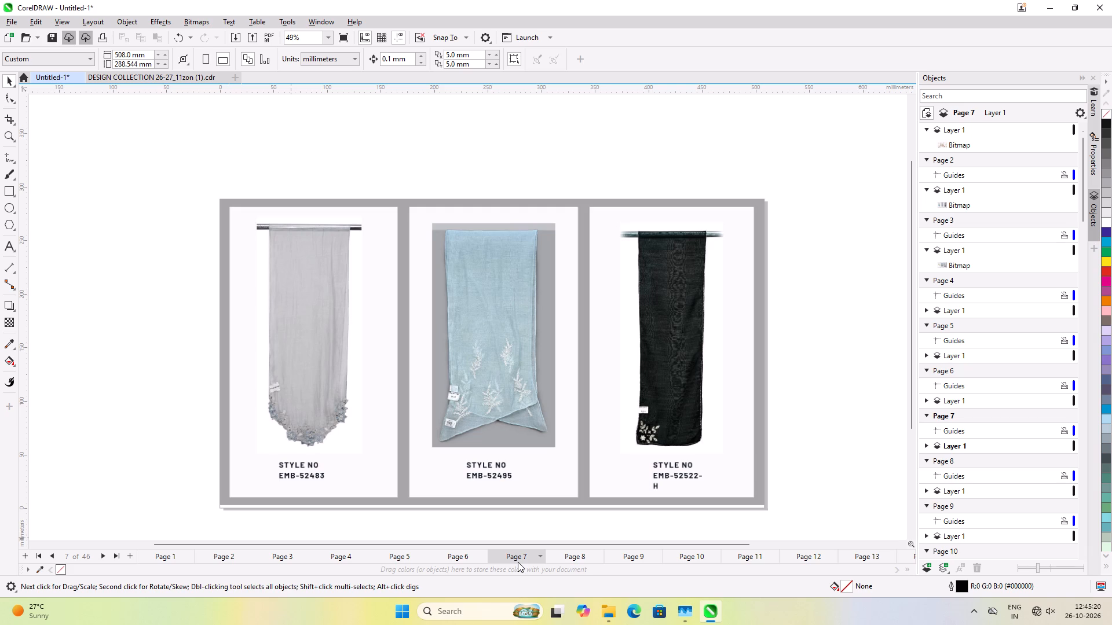
{"action": "left_click", "coordinate": [812, 376]}
{"action": "left_click", "coordinate": [566, 558]}
{"action": "left_click", "coordinate": [626, 556]}
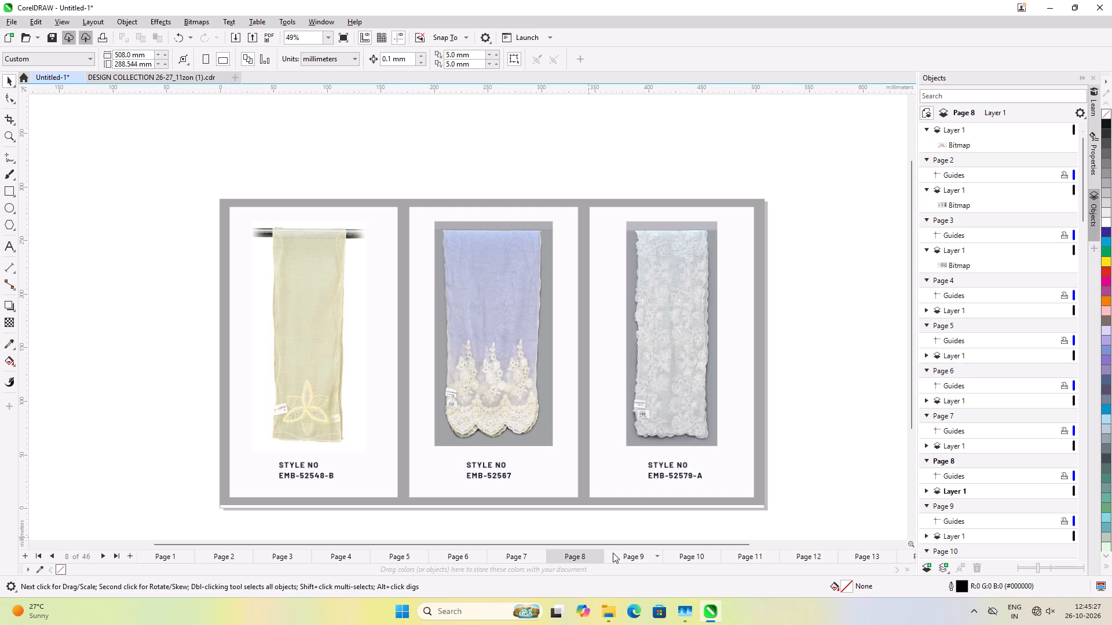
Close the 46-page Untitled-1 document without saving its changes.
{"action": "left_click", "coordinate": [210, 77]}
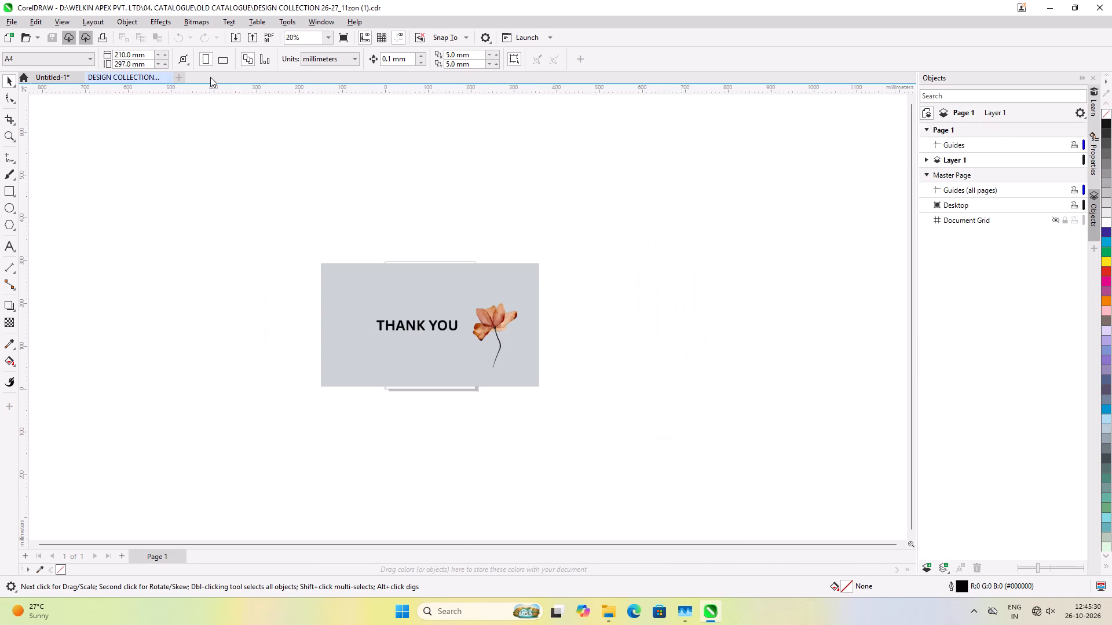
{"action": "left_click", "coordinate": [79, 79]}
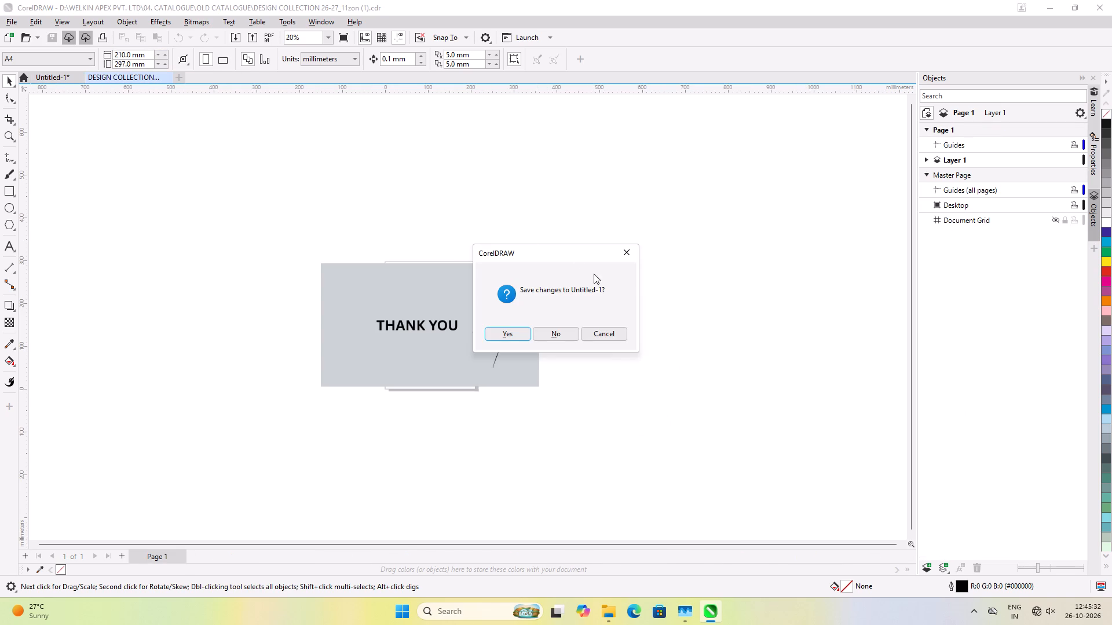
{"action": "left_click", "coordinate": [562, 337]}
Create a new blank A4 document.
{"action": "left_click", "coordinate": [120, 80]}
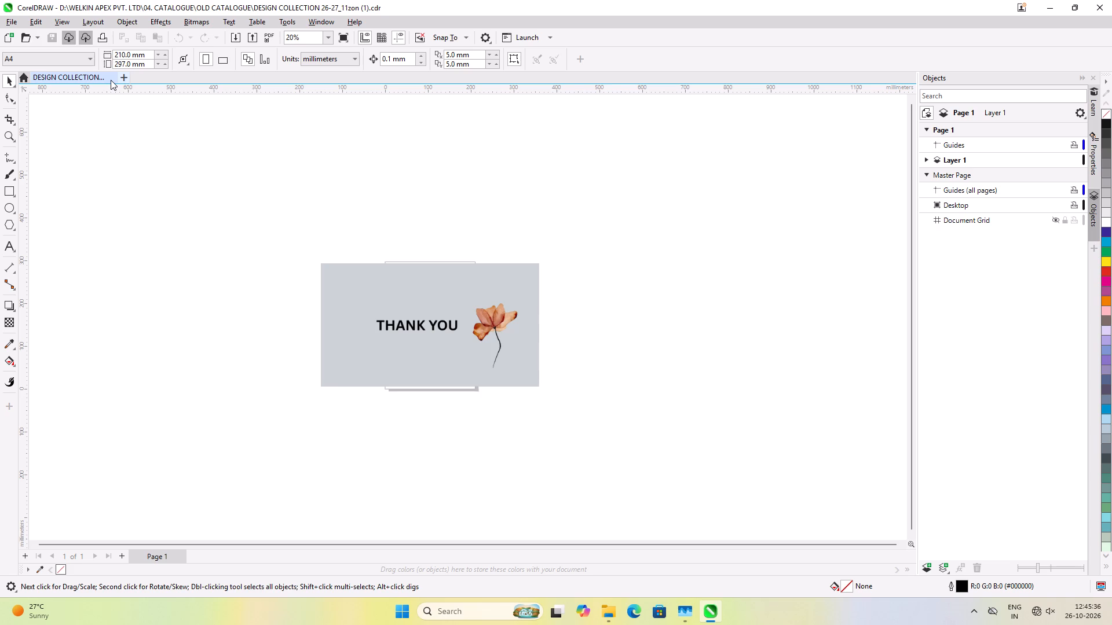
{"action": "double_click", "coordinate": [393, 211]}
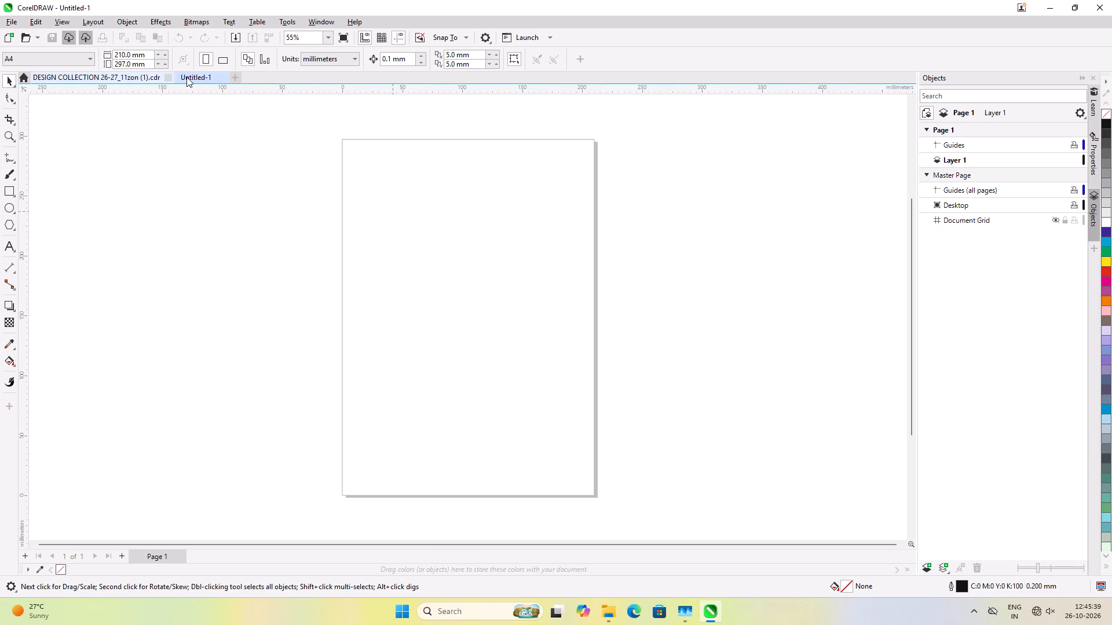
Close the DESIGN COLLECTION 26-27_11zon (1).cdr document, leaving the blank one open.
{"action": "left_click", "coordinate": [169, 76]}
{"action": "left_click", "coordinate": [217, 286]}
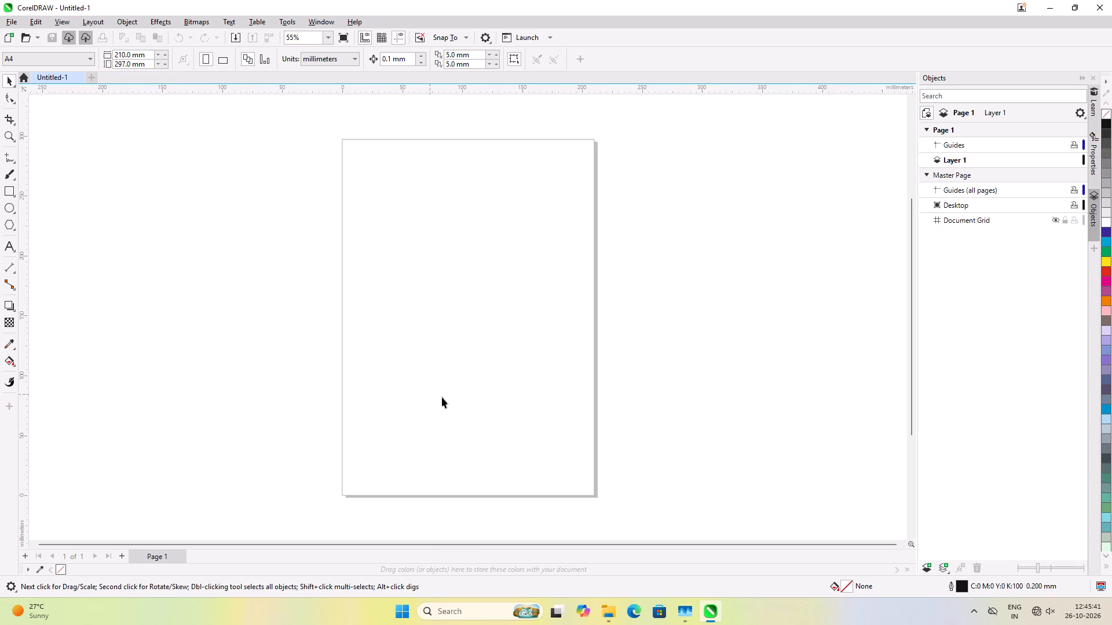
Open Backup_of_Untitled-1.cdr from the Backup_of_Untitled-1 folder in Downloads and view its four lace-patterned cards.
{"action": "left_click", "coordinate": [610, 608]}
{"action": "left_click", "coordinate": [572, 556]}
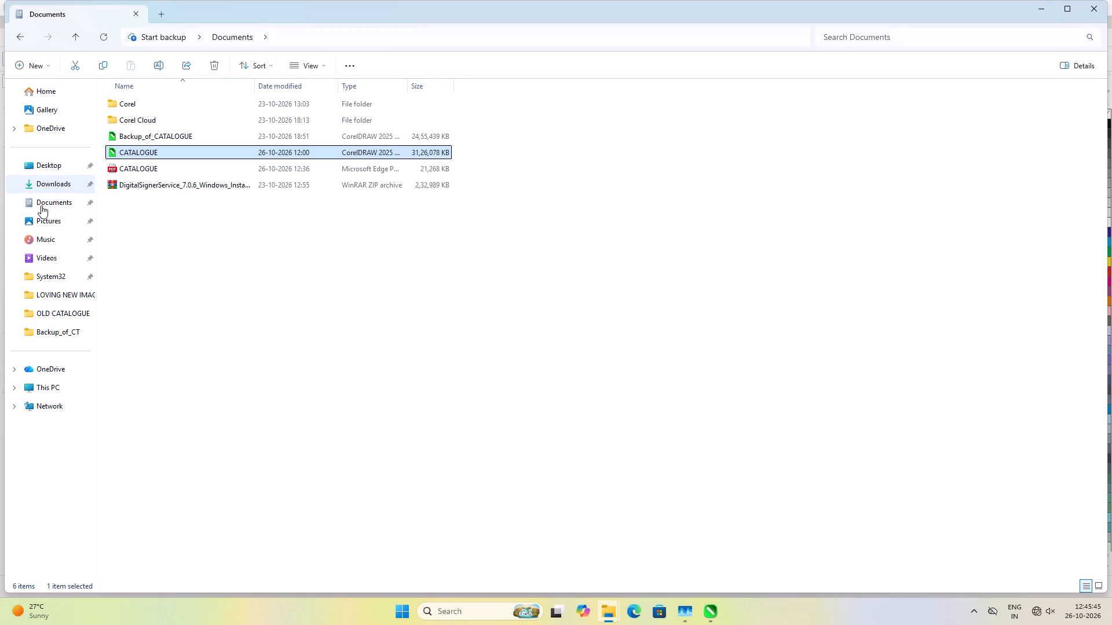
{"action": "left_click", "coordinate": [43, 178]}
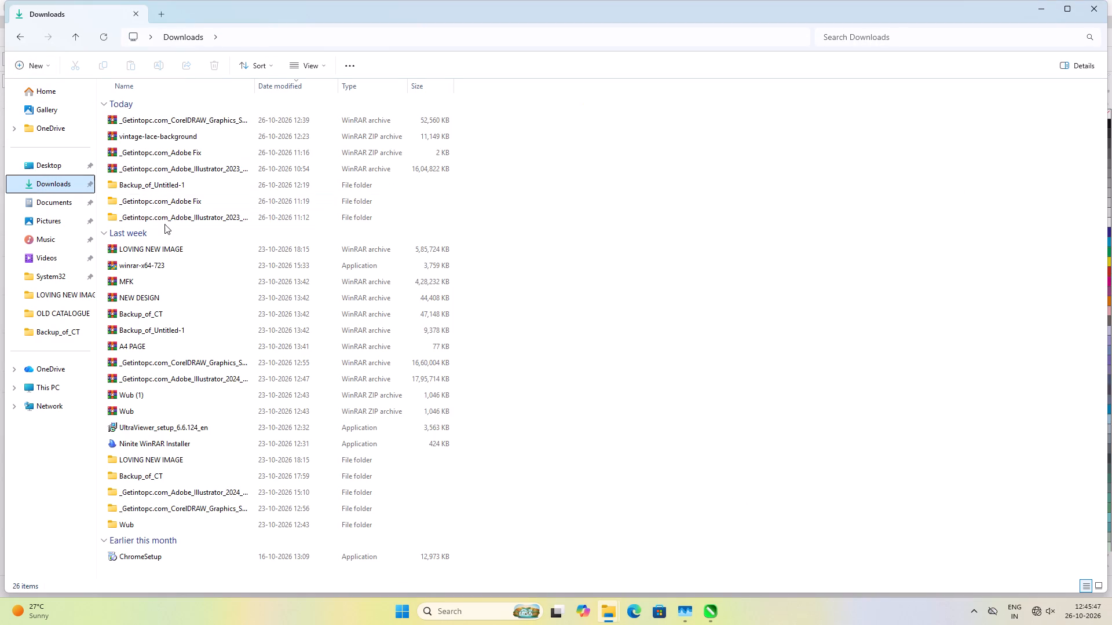
{"action": "double_click", "coordinate": [167, 187]}
{"action": "double_click", "coordinate": [171, 124]}
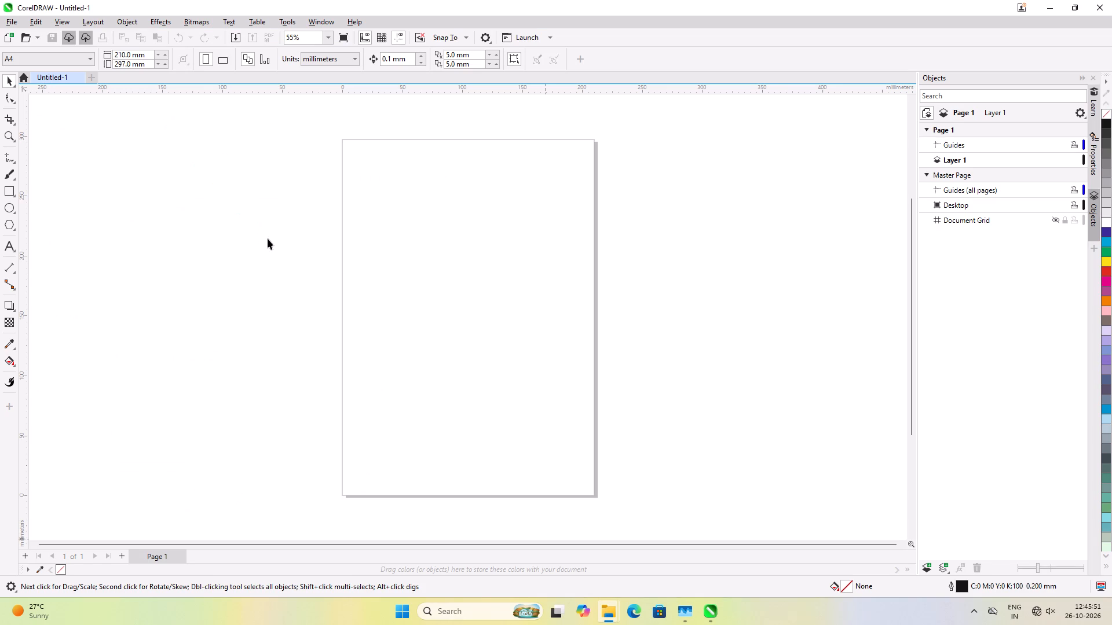
{"action": "scroll", "coordinate": [184, 263], "scroll_direction": "down", "scroll_amount": 3}
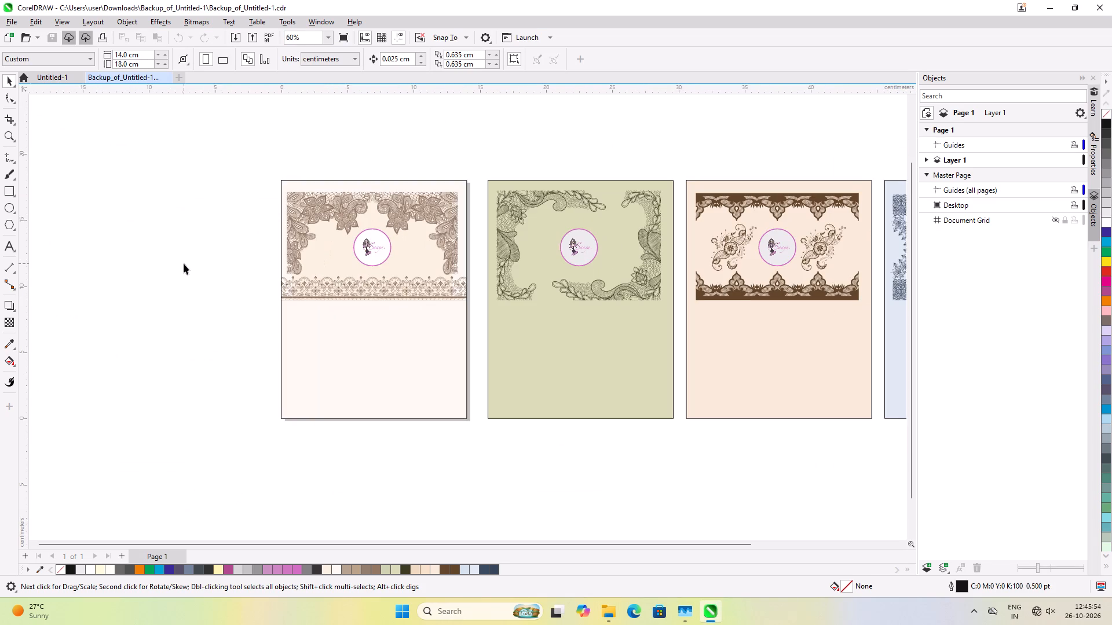
{"action": "scroll", "coordinate": [184, 263], "scroll_direction": "down", "scroll_amount": 2}
{"action": "scroll", "coordinate": [737, 225], "scroll_direction": "up", "scroll_amount": 1}
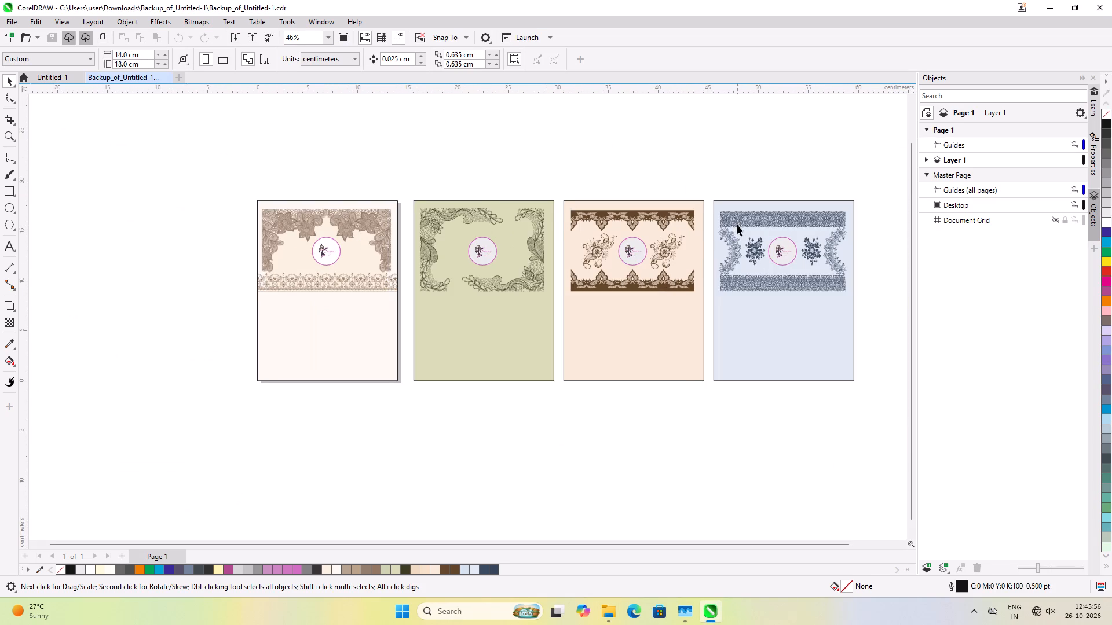
{"action": "left_click", "coordinate": [615, 177]}
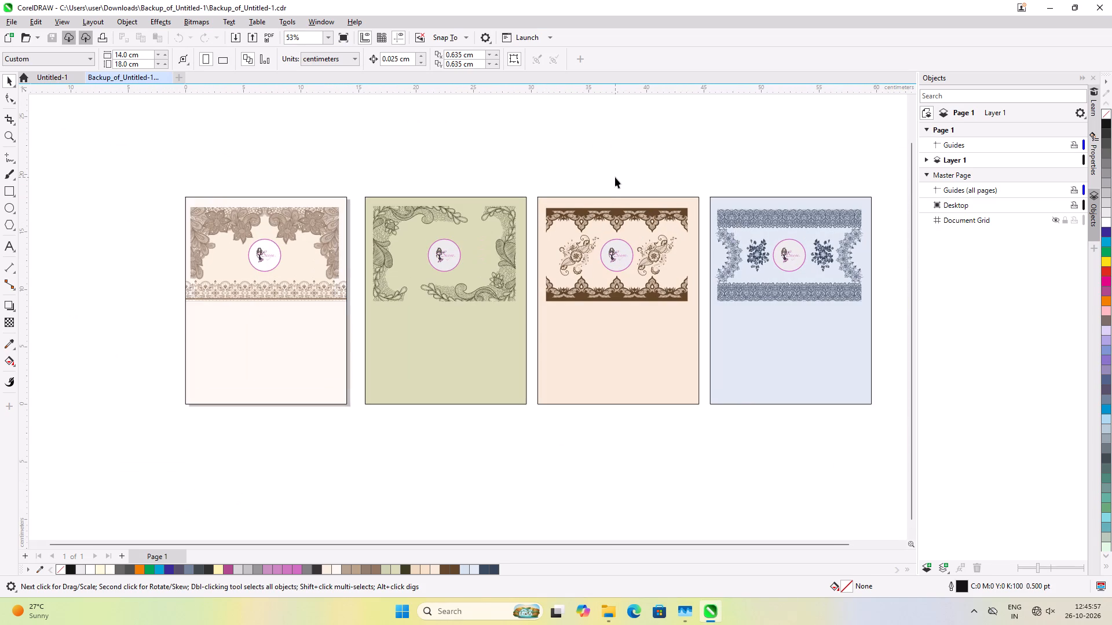
Run ncpa.cpl to open the Windows network connections, and return to CorelDRAW.
{"action": "key", "text": "super+r"}
{"action": "left_click", "coordinate": [101, 572]}
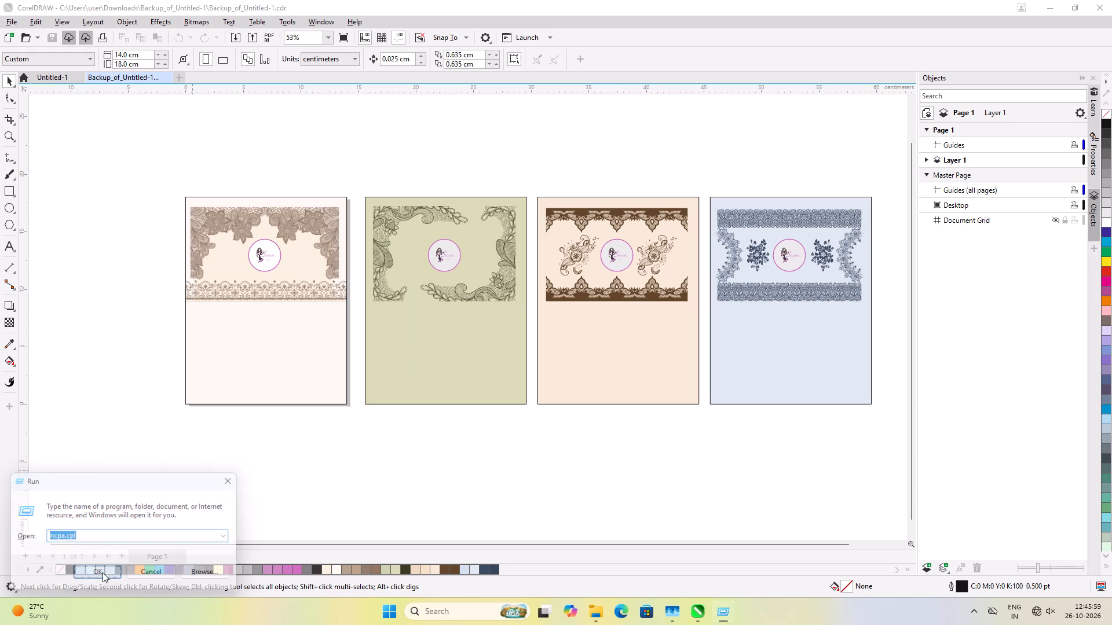
{"action": "left_click", "coordinate": [509, 490]}
Copy all four lace-patterned cards into a second row about 21 cm below the originals.
{"action": "left_click", "coordinate": [316, 321]}
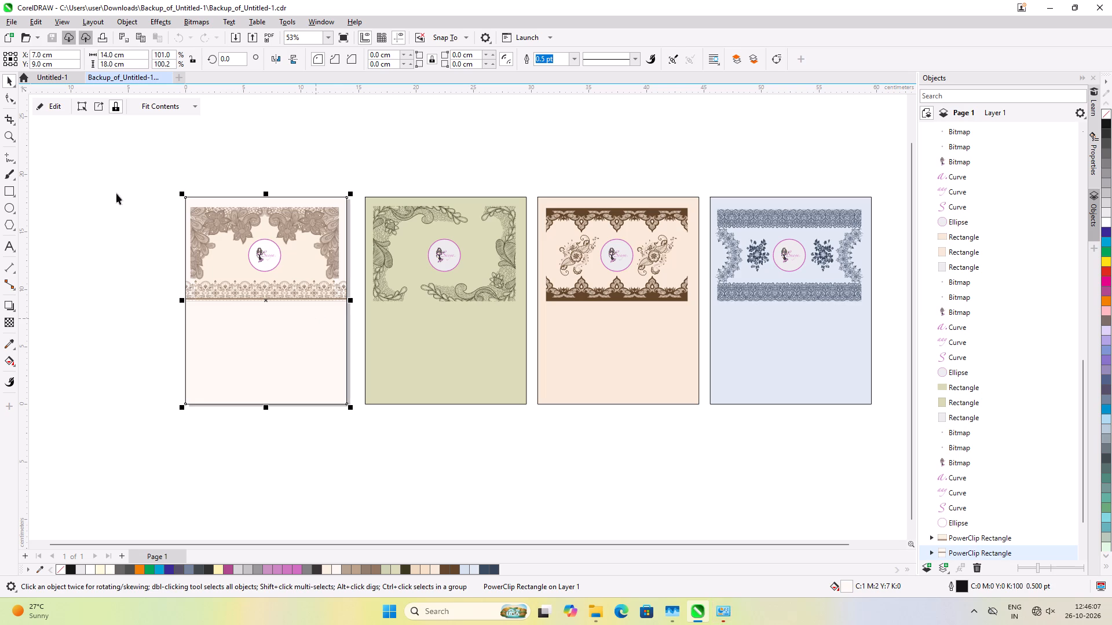
{"action": "left_click", "coordinate": [125, 166]}
{"action": "scroll", "coordinate": [124, 178], "scroll_direction": "down", "scroll_amount": 2}
{"action": "left_click_drag", "start_coordinate": [117, 155], "coordinate": [592, 315]}
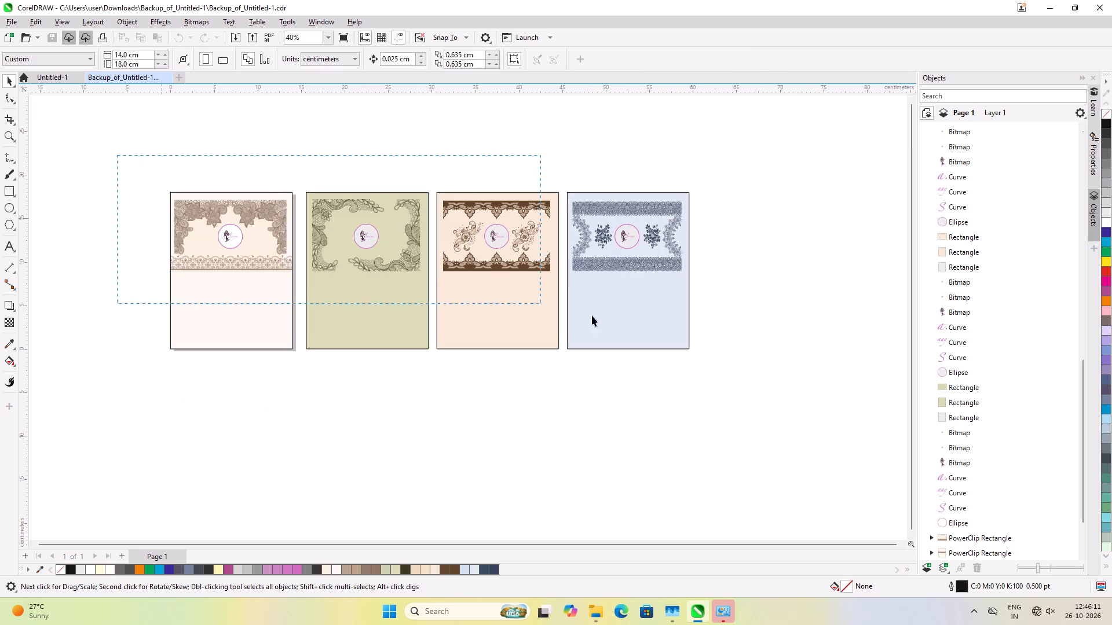
{"action": "left_click_drag", "start_coordinate": [592, 315], "coordinate": [771, 360]}
{"action": "left_click_drag", "start_coordinate": [612, 307], "coordinate": [608, 365]}
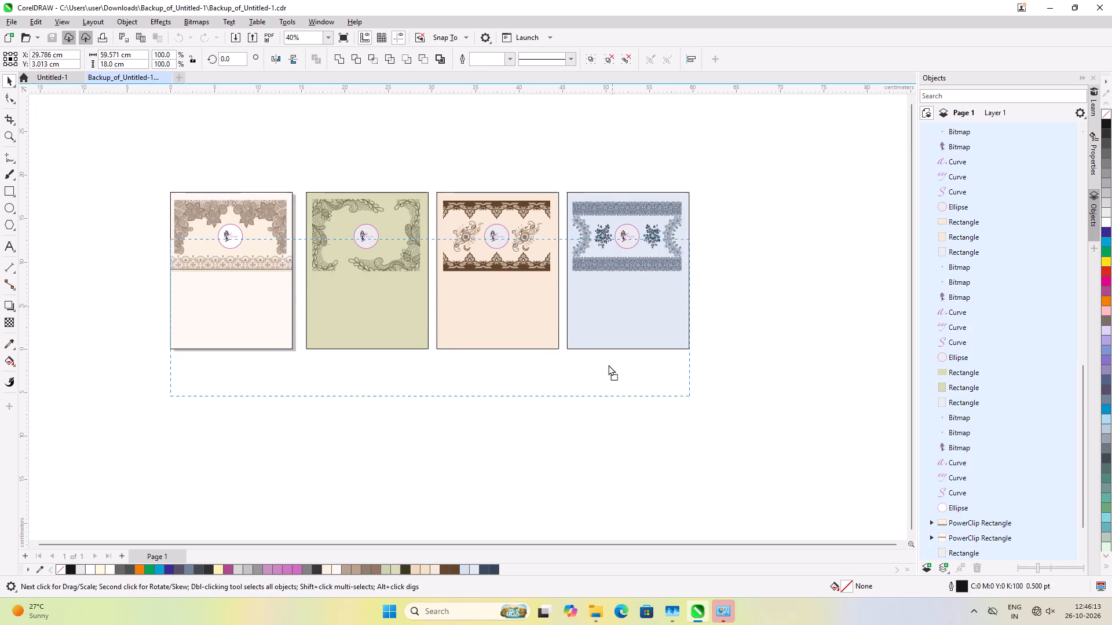
{"action": "left_click_drag", "start_coordinate": [608, 365], "coordinate": [599, 490]}
{"action": "right_click", "coordinate": [599, 490], "text": "shift"}
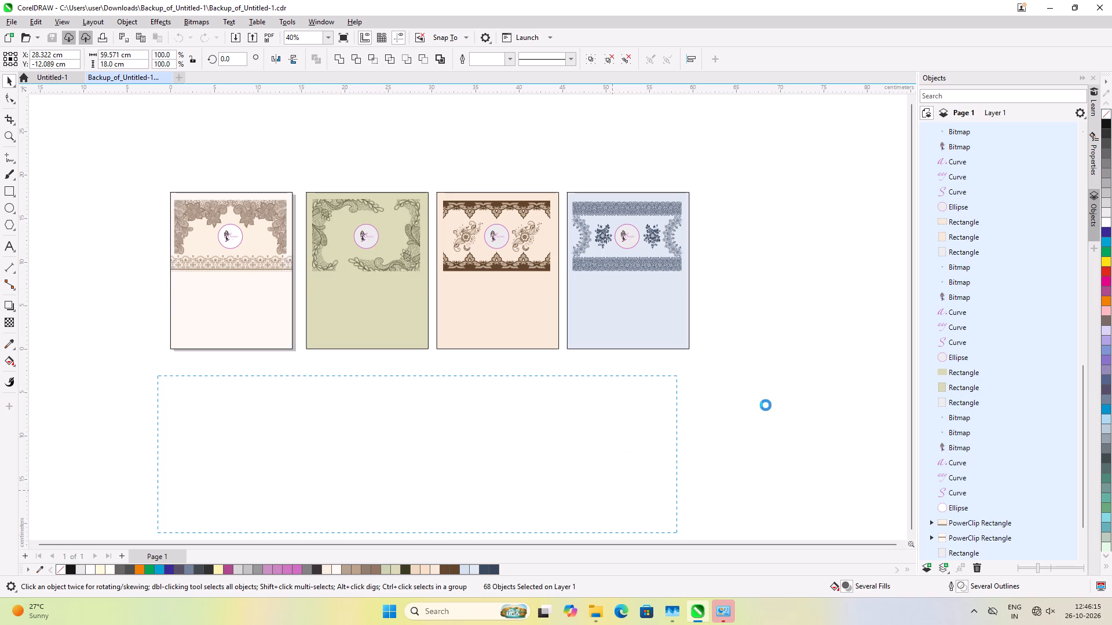
{"action": "left_click", "coordinate": [768, 399]}
Move the copied green, peach and blue cards about 32 cm right, away from the first copied card.
{"action": "scroll", "coordinate": [570, 181], "scroll_direction": "down", "scroll_amount": 5}
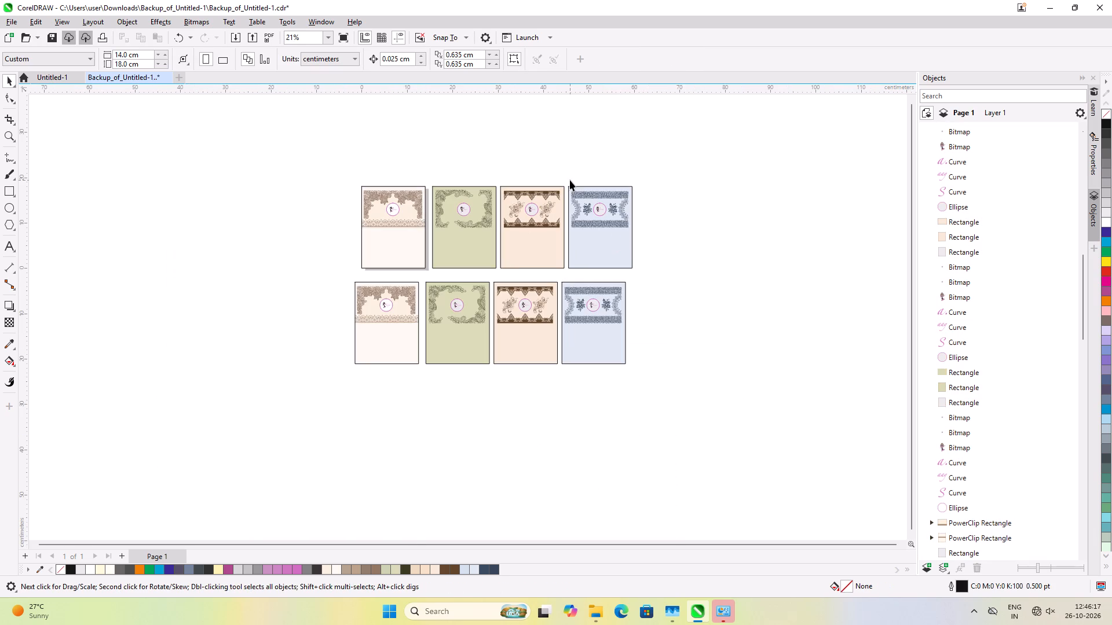
{"action": "scroll", "coordinate": [511, 258], "scroll_direction": "up", "scroll_amount": 4}
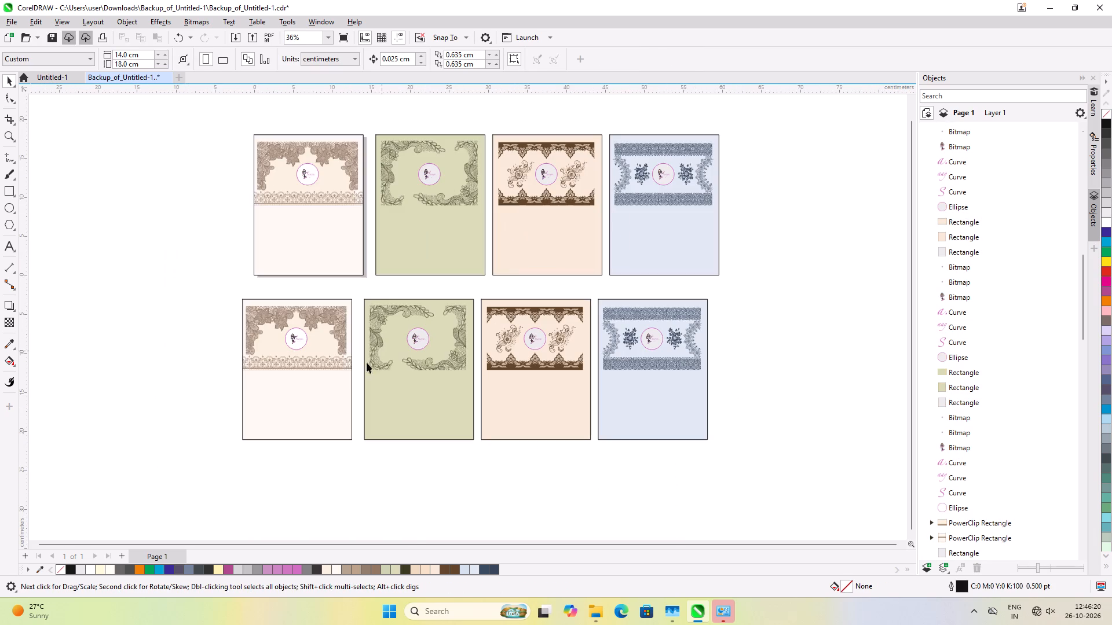
{"action": "left_click", "coordinate": [299, 398]}
{"action": "left_click", "coordinate": [768, 315]}
{"action": "left_click_drag", "start_coordinate": [777, 282], "coordinate": [691, 311]}
{"action": "left_click_drag", "start_coordinate": [691, 311], "coordinate": [349, 468]}
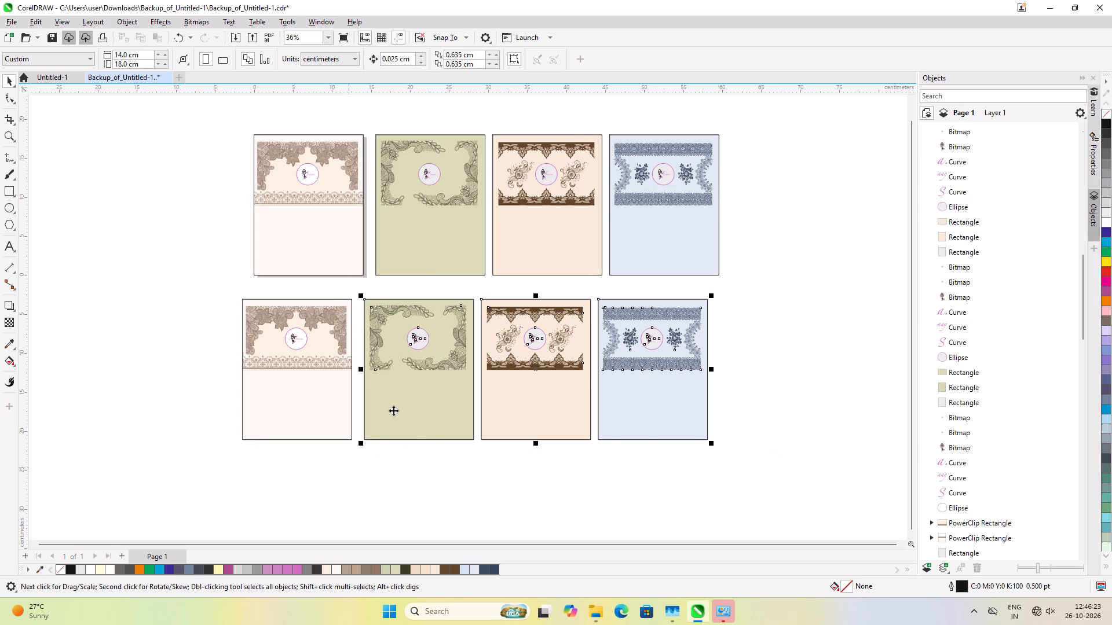
{"action": "left_click_drag", "start_coordinate": [393, 408], "coordinate": [643, 410]}
{"action": "left_click", "coordinate": [641, 470]}
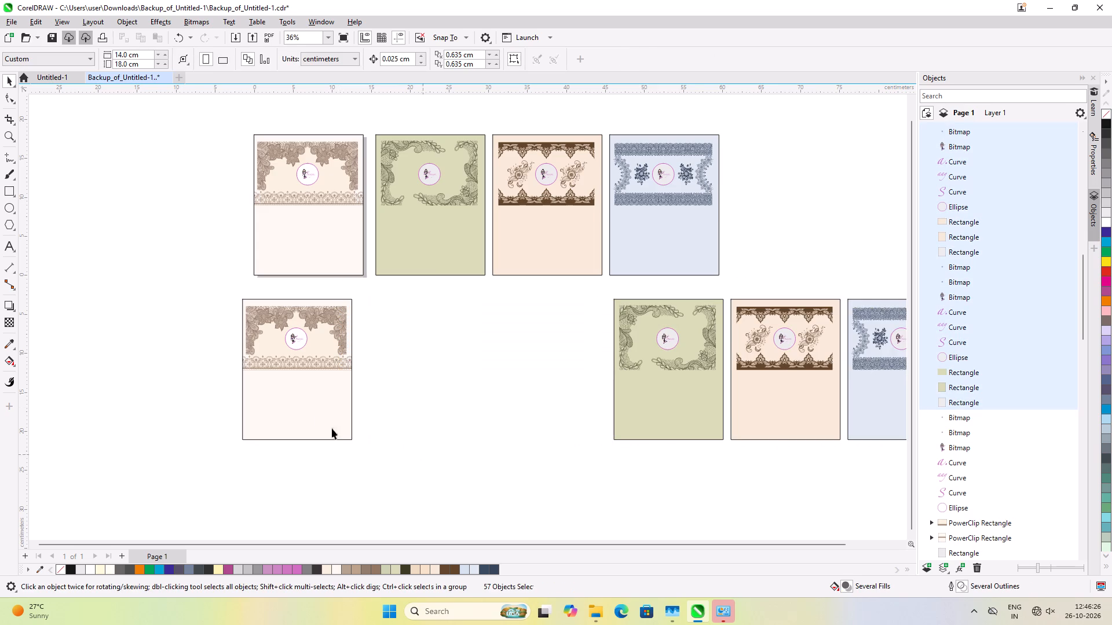
Resize the background rectangle of the first copied card to 21 cm wide and 28 cm high.
{"action": "left_click", "coordinate": [314, 417]}
{"action": "left_click_drag", "start_coordinate": [112, 52], "coordinate": [101, 52]}
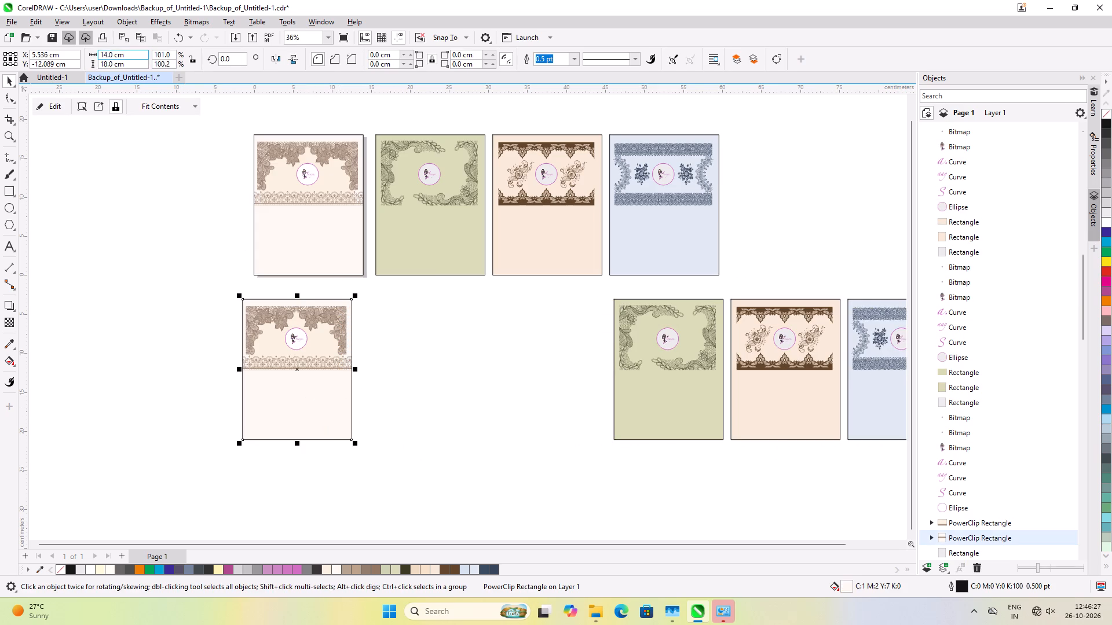
{"action": "left_click_drag", "start_coordinate": [101, 52], "coordinate": [47, 44]}
{"action": "type", "text": "21"}
{"action": "left_click_drag", "start_coordinate": [112, 62], "coordinate": [84, 62]}
{"action": "type", "text": "28"}
{"action": "key", "text": "Return"}
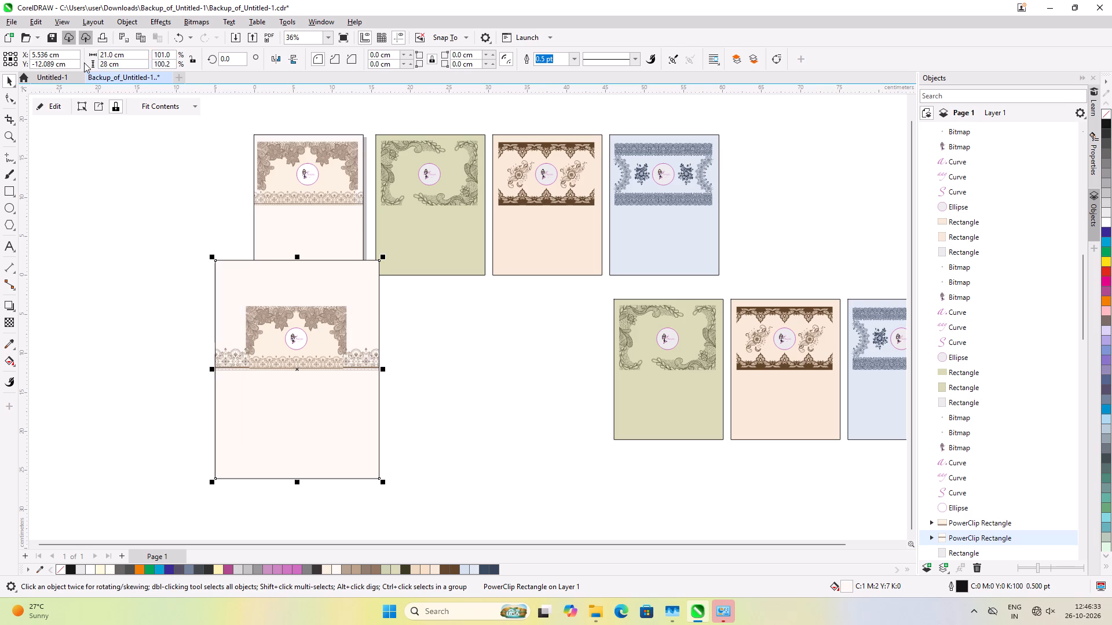
{"action": "left_click", "coordinate": [465, 375]}
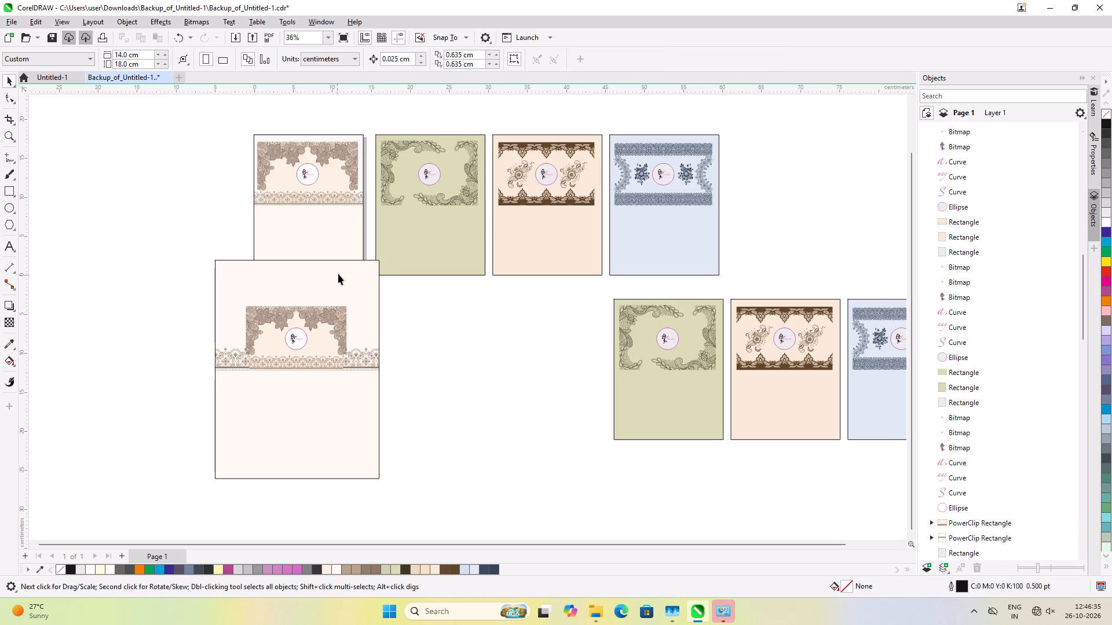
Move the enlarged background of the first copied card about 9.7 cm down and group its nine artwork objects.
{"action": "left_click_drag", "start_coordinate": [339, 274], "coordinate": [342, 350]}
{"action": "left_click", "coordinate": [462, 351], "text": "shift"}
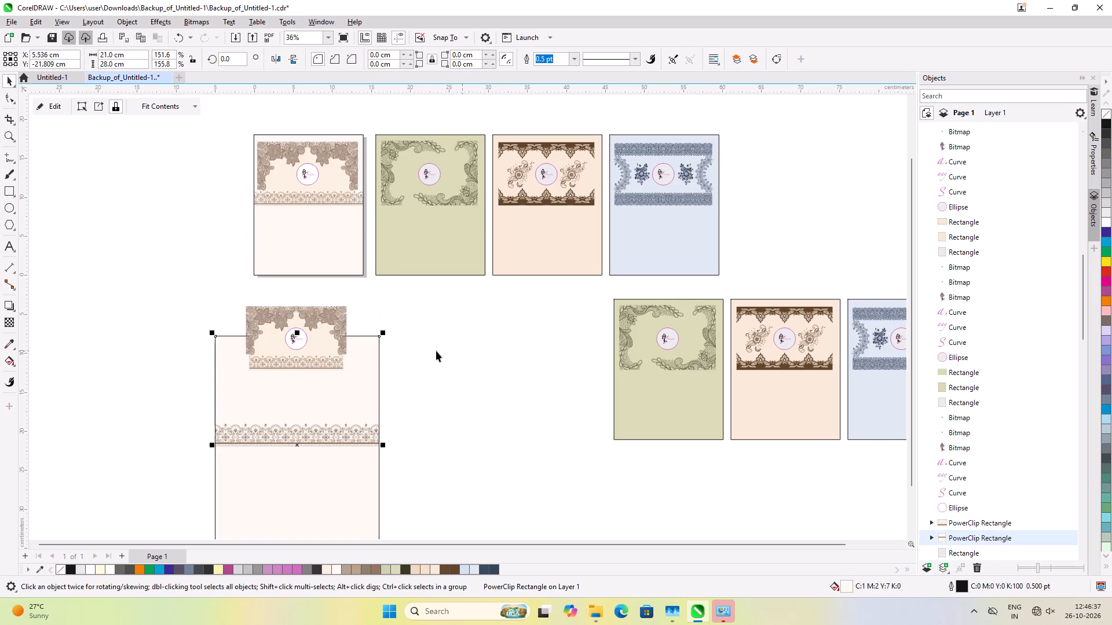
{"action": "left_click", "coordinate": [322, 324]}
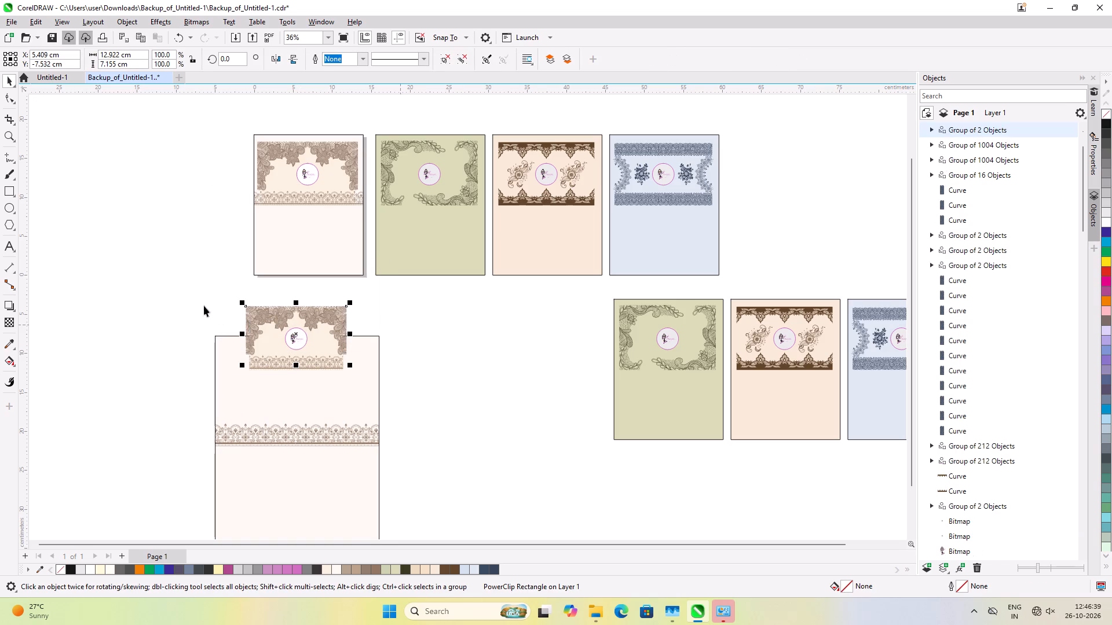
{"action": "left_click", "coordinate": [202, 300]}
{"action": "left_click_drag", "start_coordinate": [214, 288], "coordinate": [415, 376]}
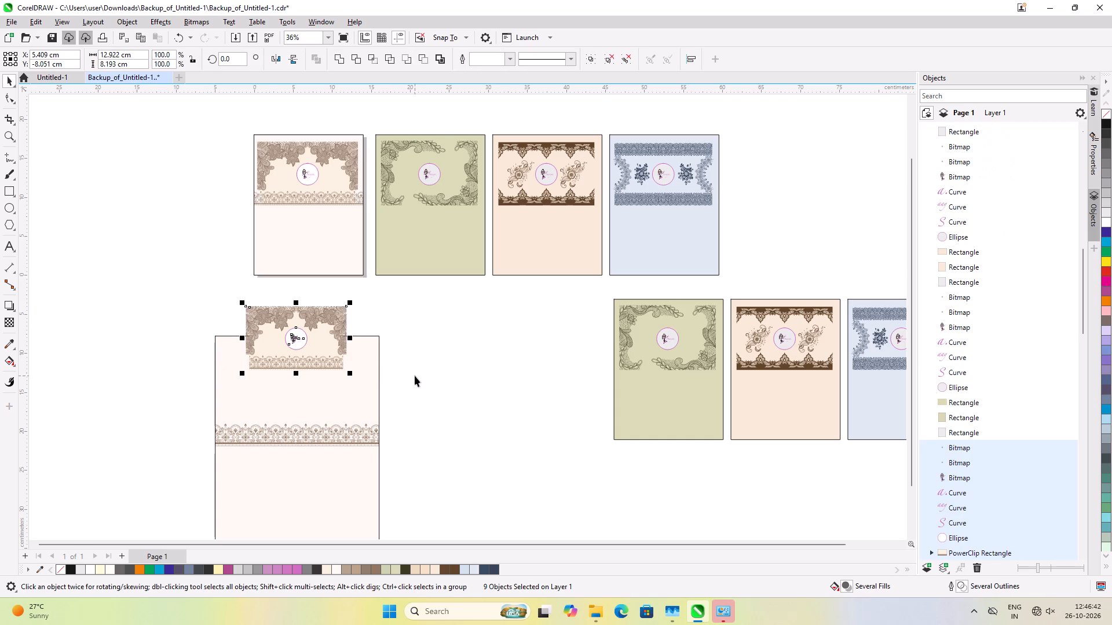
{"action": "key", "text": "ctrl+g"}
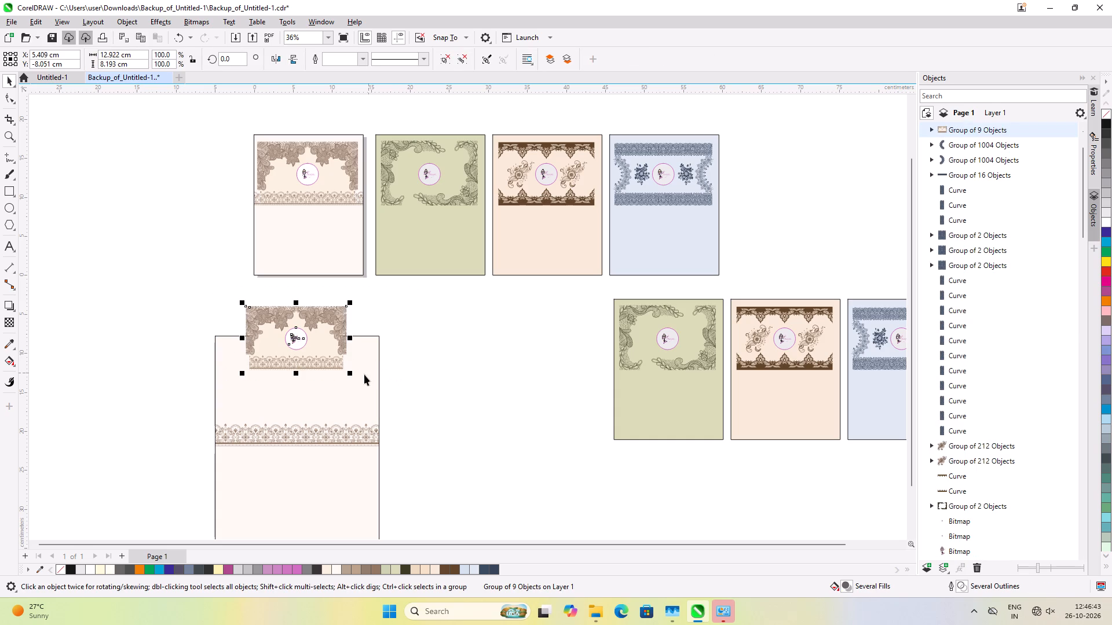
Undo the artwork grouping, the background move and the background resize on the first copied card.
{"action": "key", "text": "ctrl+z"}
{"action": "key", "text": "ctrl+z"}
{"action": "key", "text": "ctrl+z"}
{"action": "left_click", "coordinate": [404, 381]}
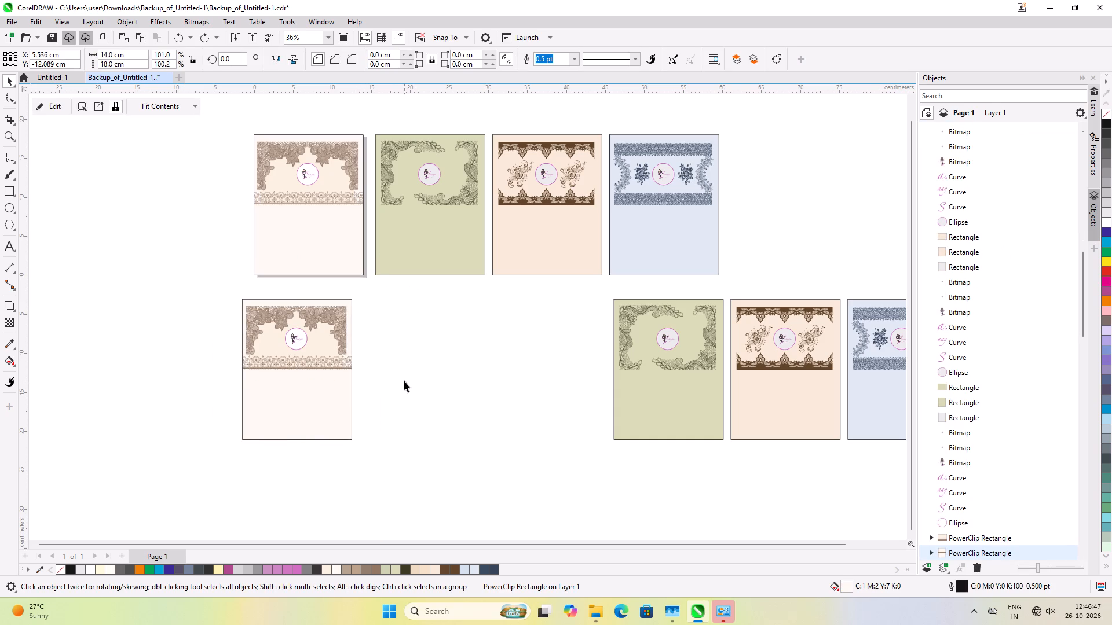
Group all objects of the first copied card, including its background rectangle.
{"action": "left_click_drag", "start_coordinate": [214, 286], "coordinate": [412, 471]}
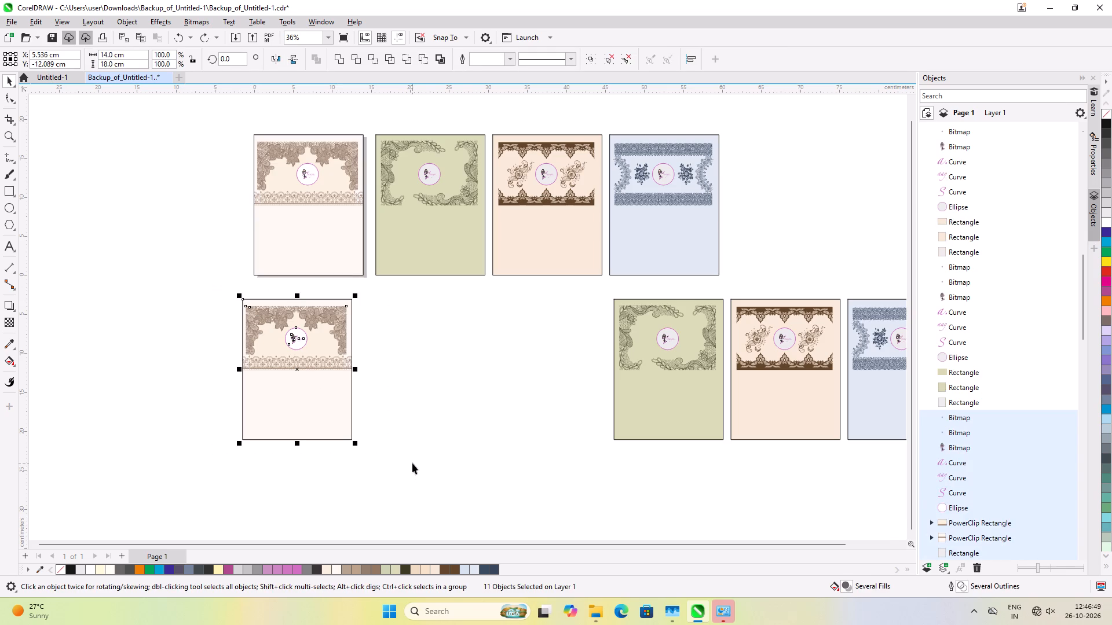
{"action": "key", "text": "ctrl+g"}
{"action": "left_click", "coordinate": [412, 463]}
Resize the grouped first copied card to 21 cm wide and 28 cm high.
{"action": "left_click", "coordinate": [281, 325]}
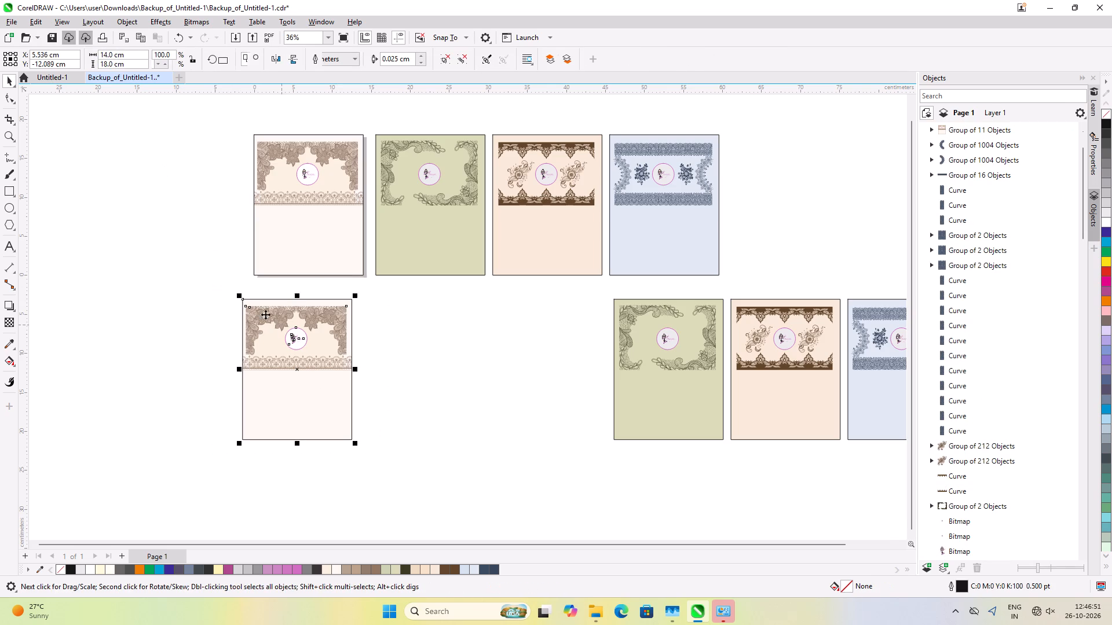
{"action": "left_click_drag", "start_coordinate": [113, 51], "coordinate": [86, 51]}
{"action": "type", "text": "21"}
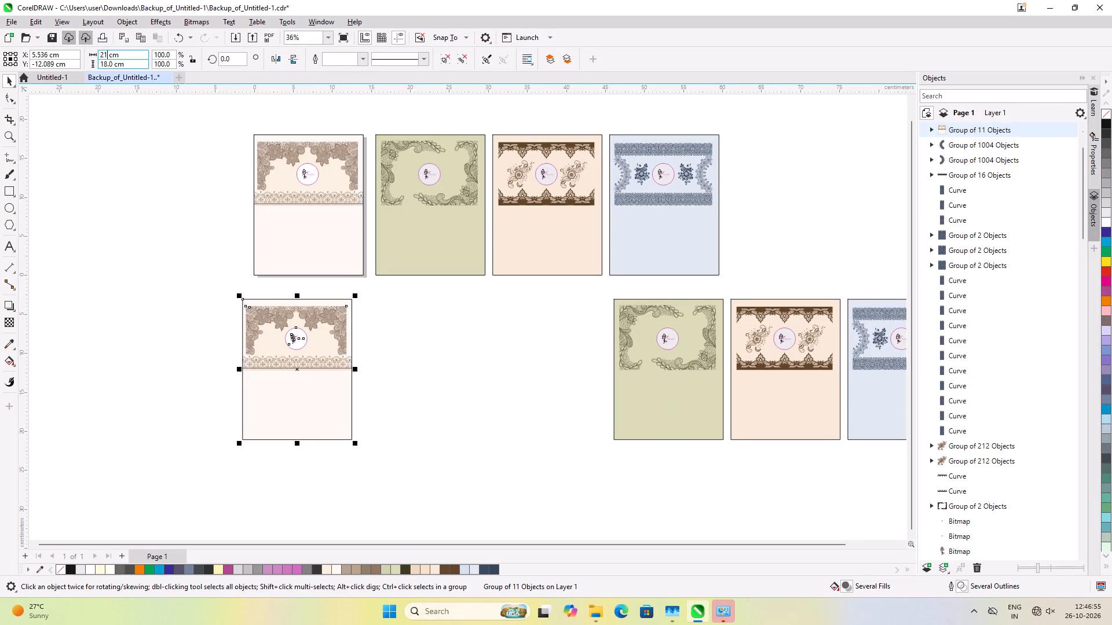
{"action": "left_click_drag", "start_coordinate": [110, 61], "coordinate": [72, 62]}
{"action": "left_click_drag", "start_coordinate": [111, 62], "coordinate": [105, 64]}
{"action": "left_click_drag", "start_coordinate": [105, 64], "coordinate": [89, 65]}
{"action": "type", "text": "28"}
{"action": "key", "text": "Return"}
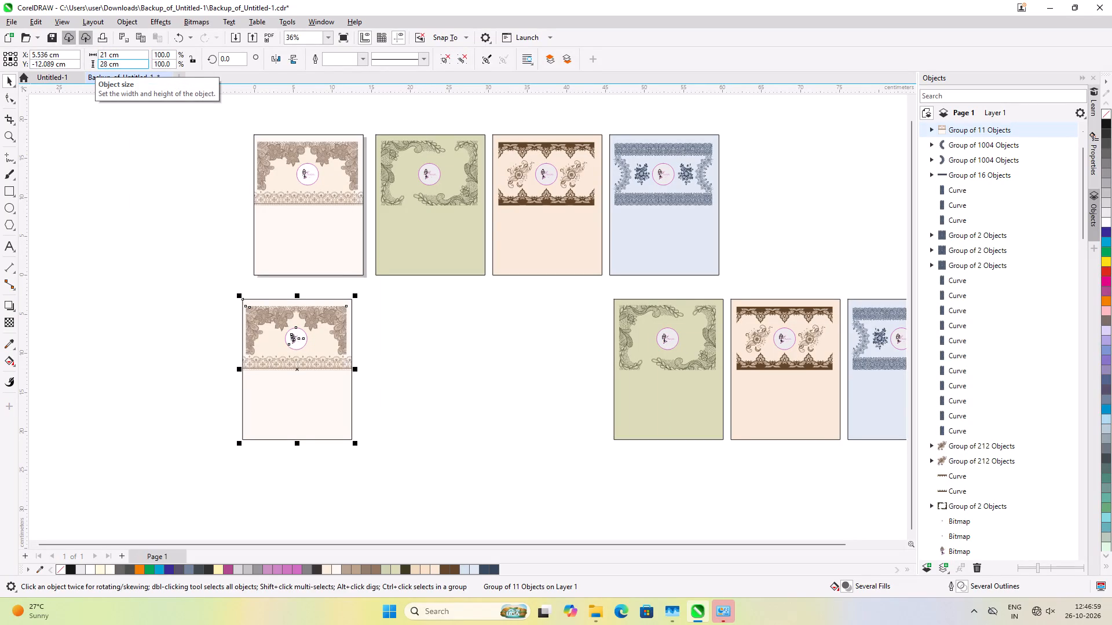
{"action": "left_click", "coordinate": [455, 370]}
Move the enlarged card about 5.4 cm straight down, clear of the original card row.
{"action": "left_click_drag", "start_coordinate": [284, 310], "coordinate": [285, 314]}
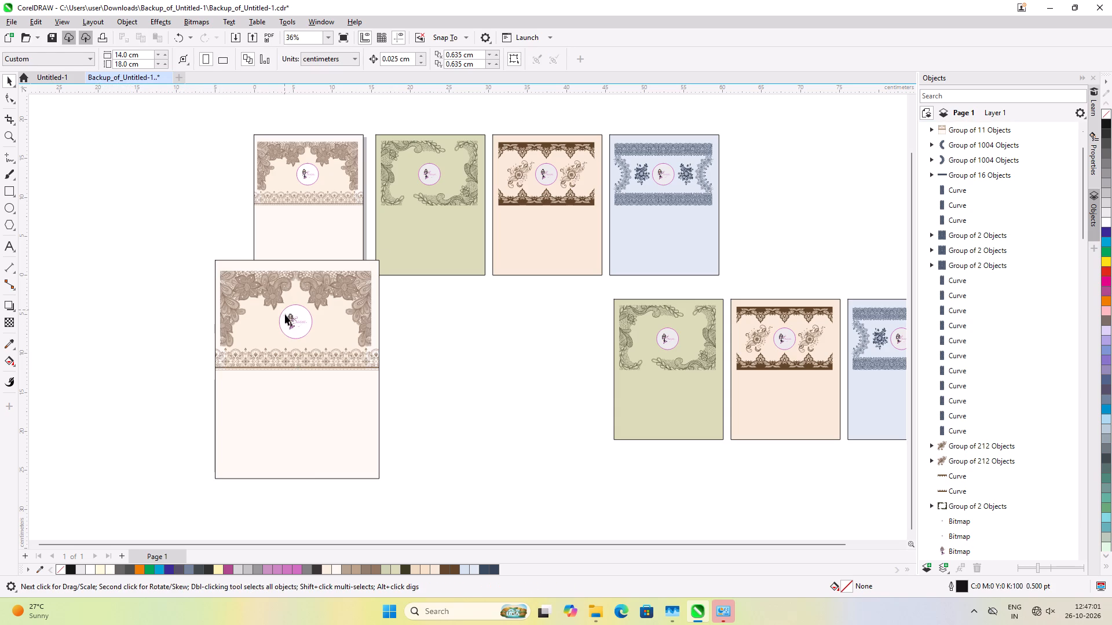
{"action": "left_click_drag", "start_coordinate": [285, 314], "coordinate": [320, 363]}
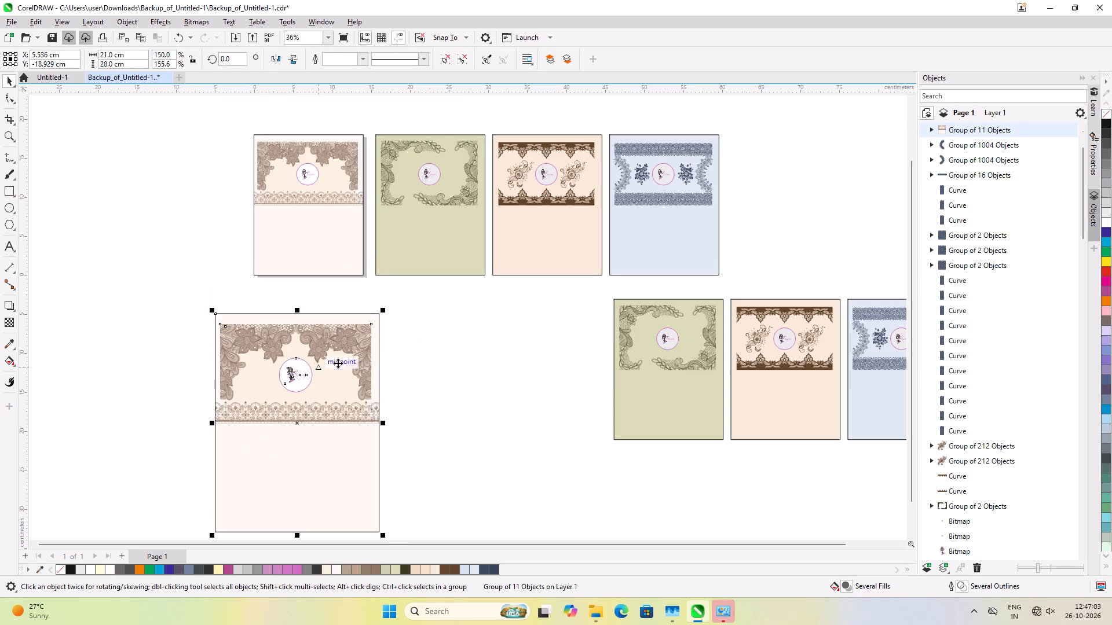
{"action": "left_click", "coordinate": [418, 367], "text": "shift"}
{"action": "left_click_drag", "start_coordinate": [315, 370], "coordinate": [316, 358]}
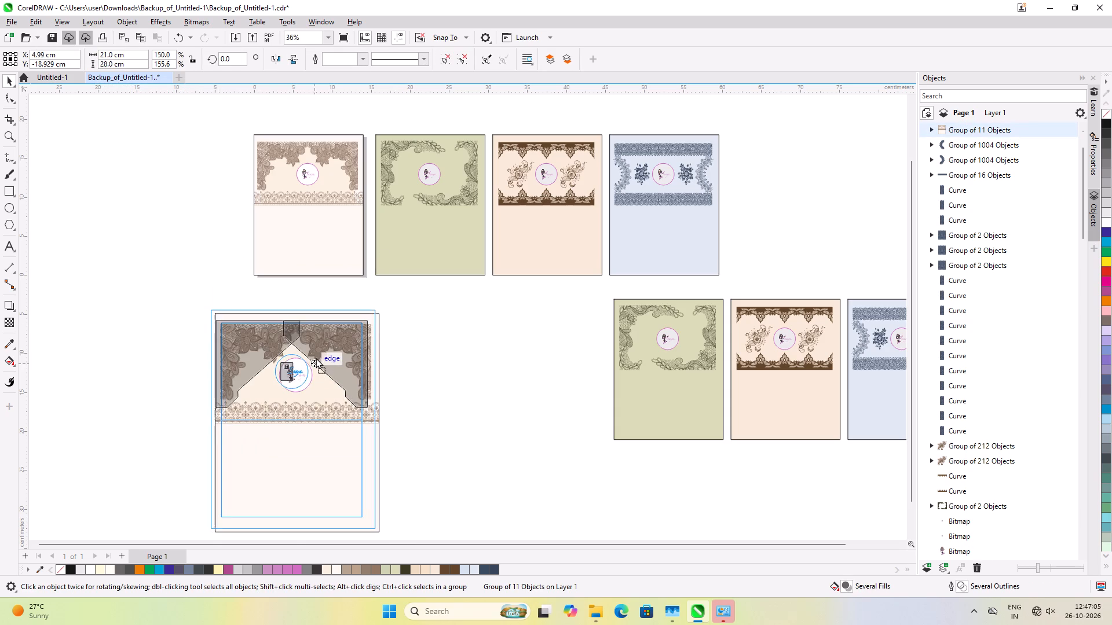
{"action": "left_click_drag", "start_coordinate": [316, 358], "coordinate": [317, 356]}
{"action": "left_click", "coordinate": [423, 356], "text": "shift"}
Ungroup the enlarged card into its separate objects.
{"action": "scroll", "coordinate": [313, 424], "scroll_direction": "up", "scroll_amount": 3}
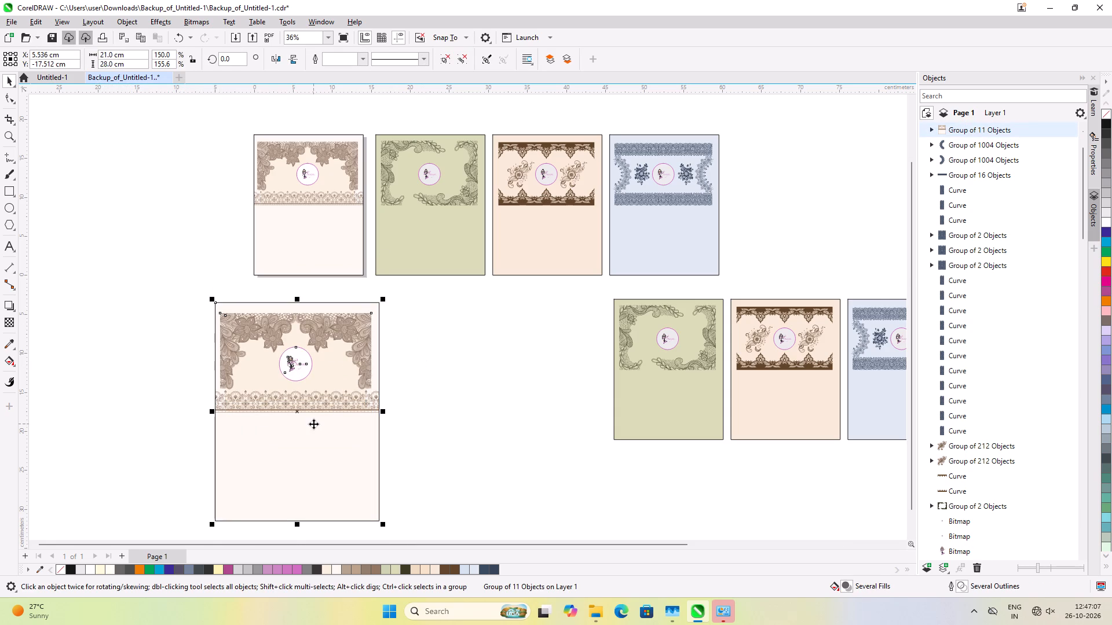
{"action": "scroll", "coordinate": [313, 424], "scroll_direction": "up", "scroll_amount": 2}
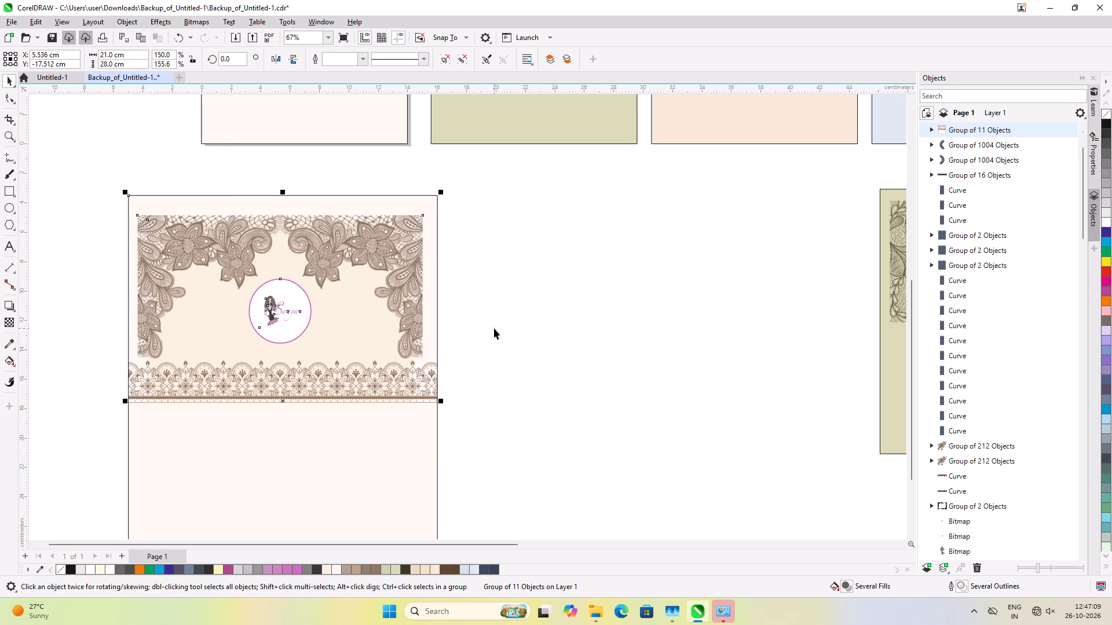
{"action": "key", "text": "ctrl+u"}
{"action": "left_click", "coordinate": [494, 328]}
Pull the brown floral lace group off the enlarged card and delete it.
{"action": "scroll", "coordinate": [242, 297], "scroll_direction": "up", "scroll_amount": 8}
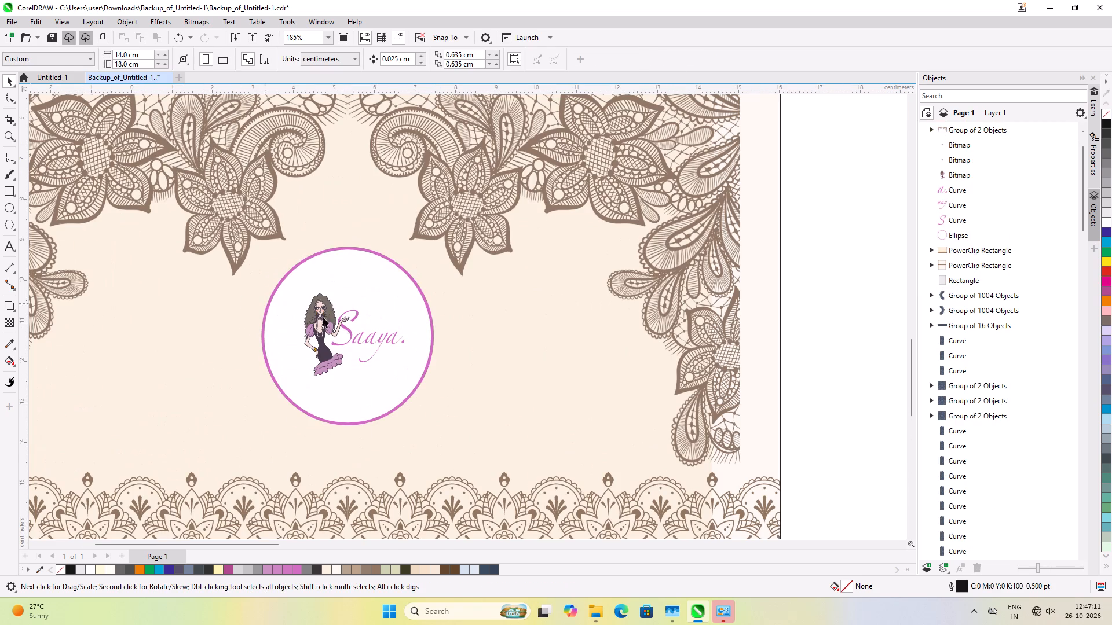
{"action": "scroll", "coordinate": [348, 324], "scroll_direction": "down", "scroll_amount": 6}
{"action": "scroll", "coordinate": [234, 200], "scroll_direction": "up", "scroll_amount": 2}
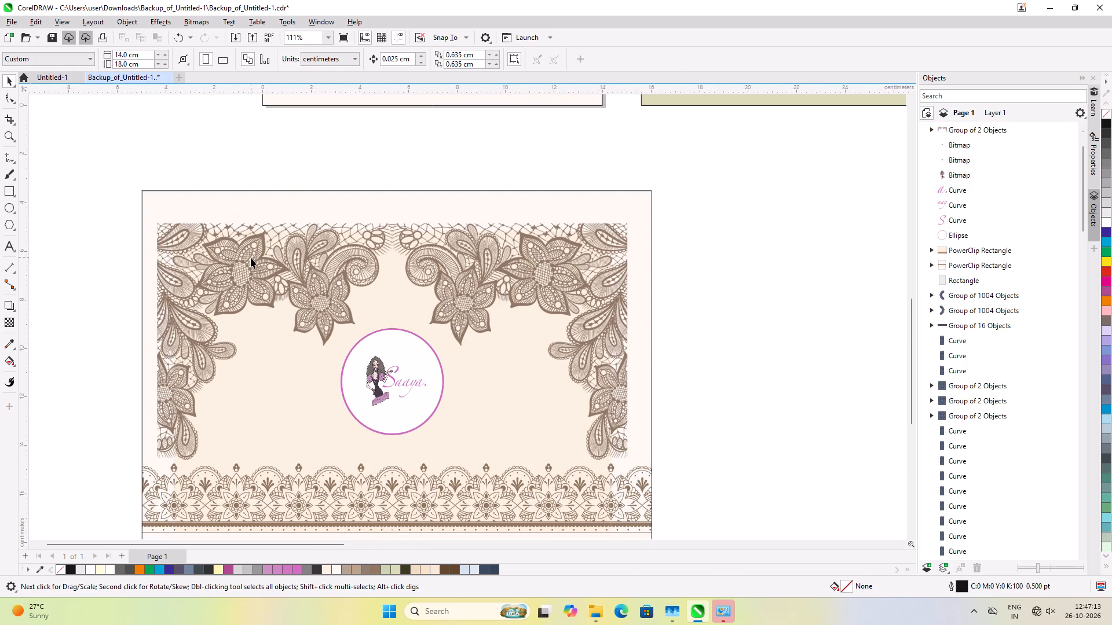
{"action": "left_click", "coordinate": [251, 258]}
{"action": "left_click", "coordinate": [231, 351]}
{"action": "left_click", "coordinate": [810, 312]}
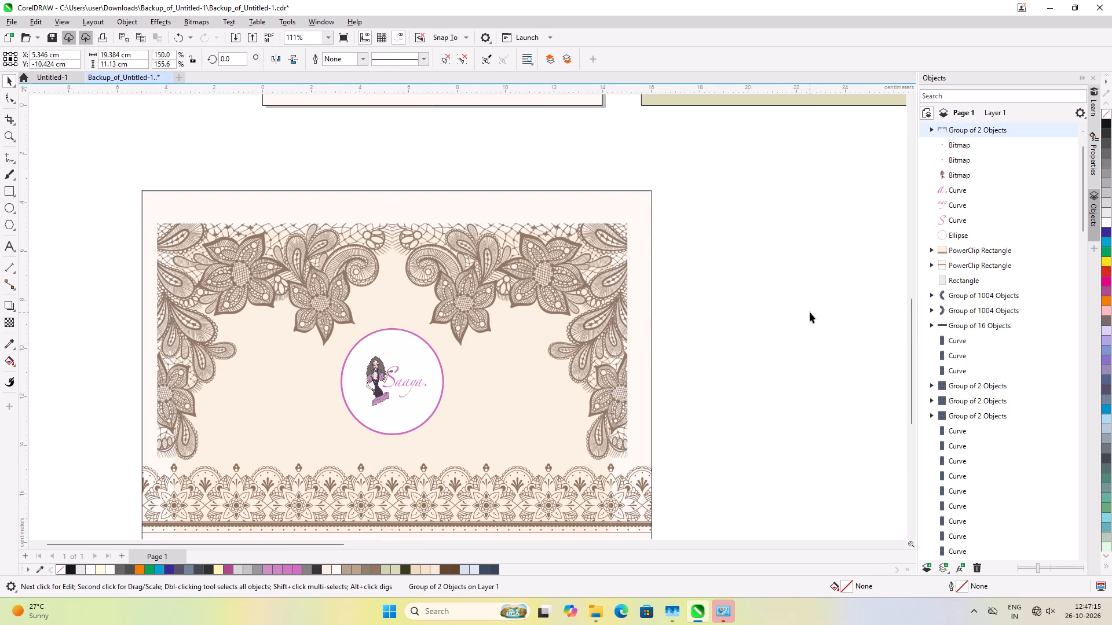
{"action": "left_click", "coordinate": [542, 260]}
{"action": "left_click_drag", "start_coordinate": [540, 270], "coordinate": [800, 239]}
{"action": "left_click_drag", "start_coordinate": [714, 234], "coordinate": [885, 238]}
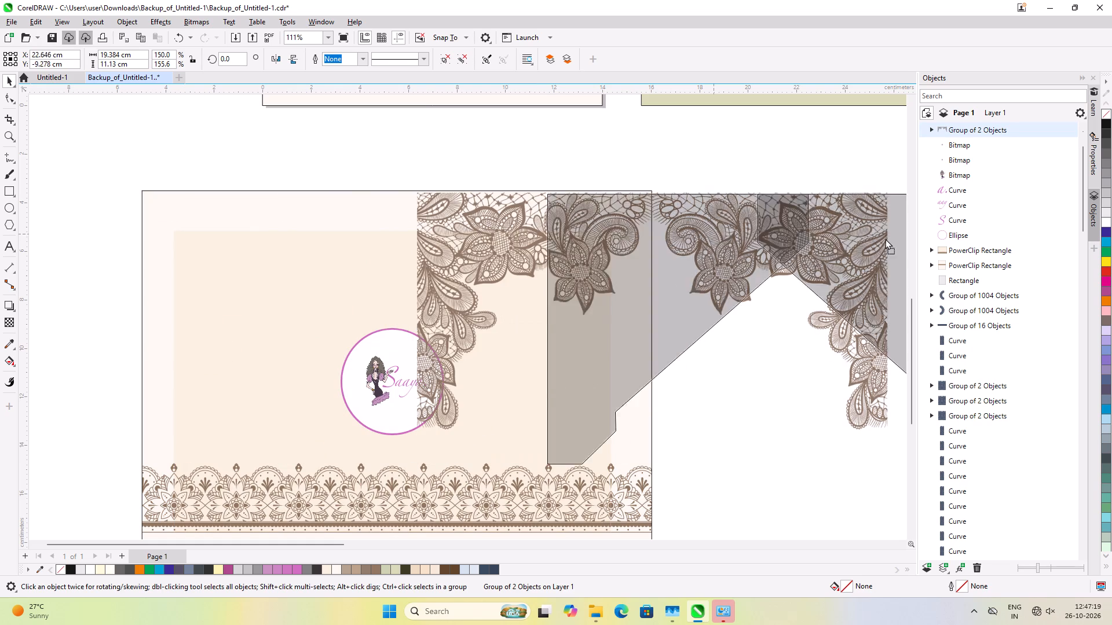
{"action": "left_click_drag", "start_coordinate": [885, 238], "coordinate": [961, 244]}
{"action": "key", "text": "Delete"}
{"action": "left_click", "coordinate": [731, 241]}
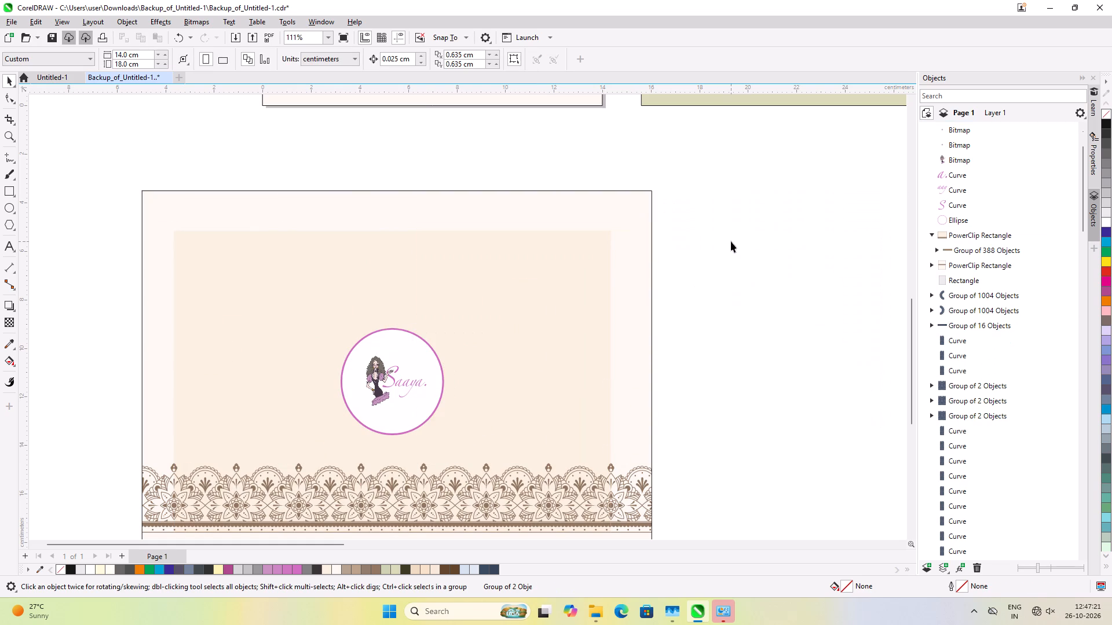
Add a vertical dimension between the top edges of the cream inner panel and the enlarged card.
{"action": "left_click", "coordinate": [558, 262]}
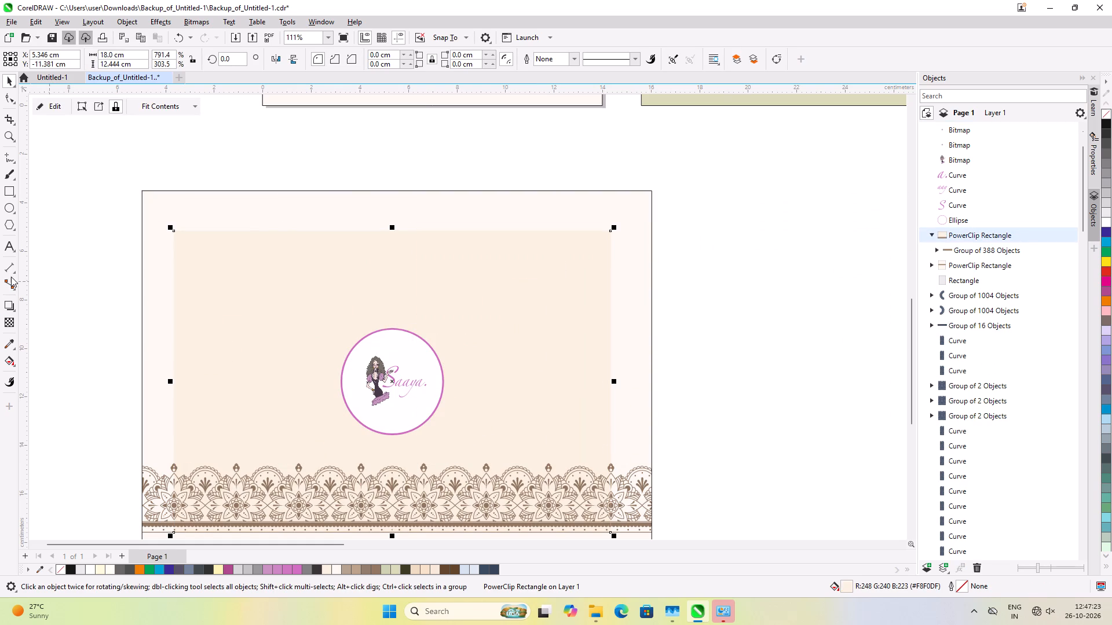
{"action": "left_click", "coordinate": [11, 270]}
{"action": "left_click", "coordinate": [422, 232]}
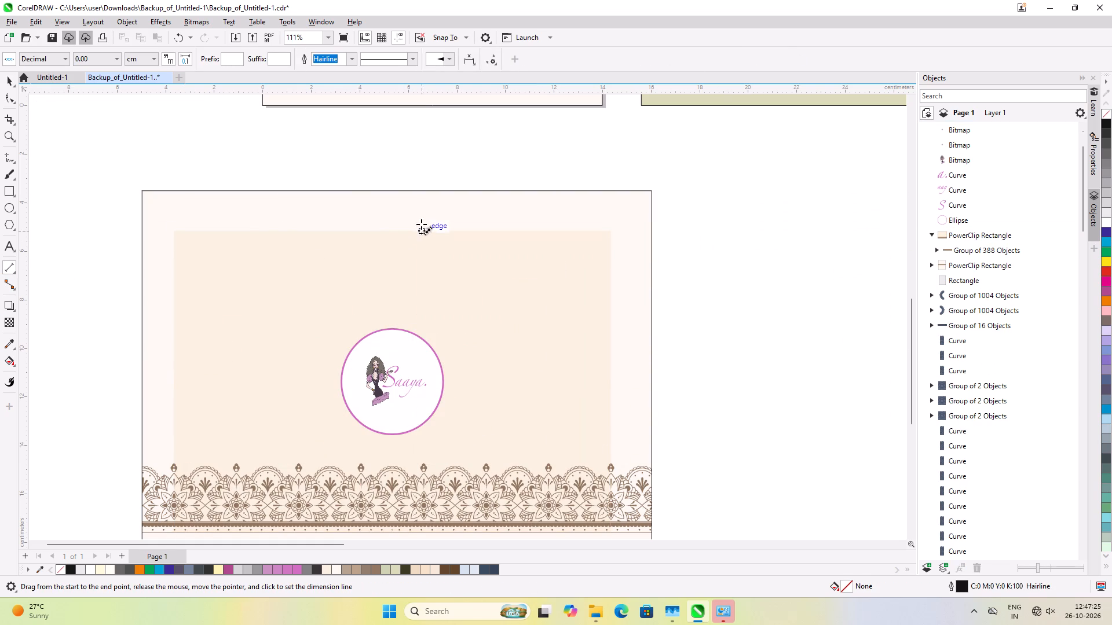
{"action": "left_click_drag", "start_coordinate": [418, 230], "coordinate": [418, 202]}
{"action": "left_click_drag", "start_coordinate": [418, 202], "coordinate": [418, 196]}
{"action": "left_click", "coordinate": [436, 197]}
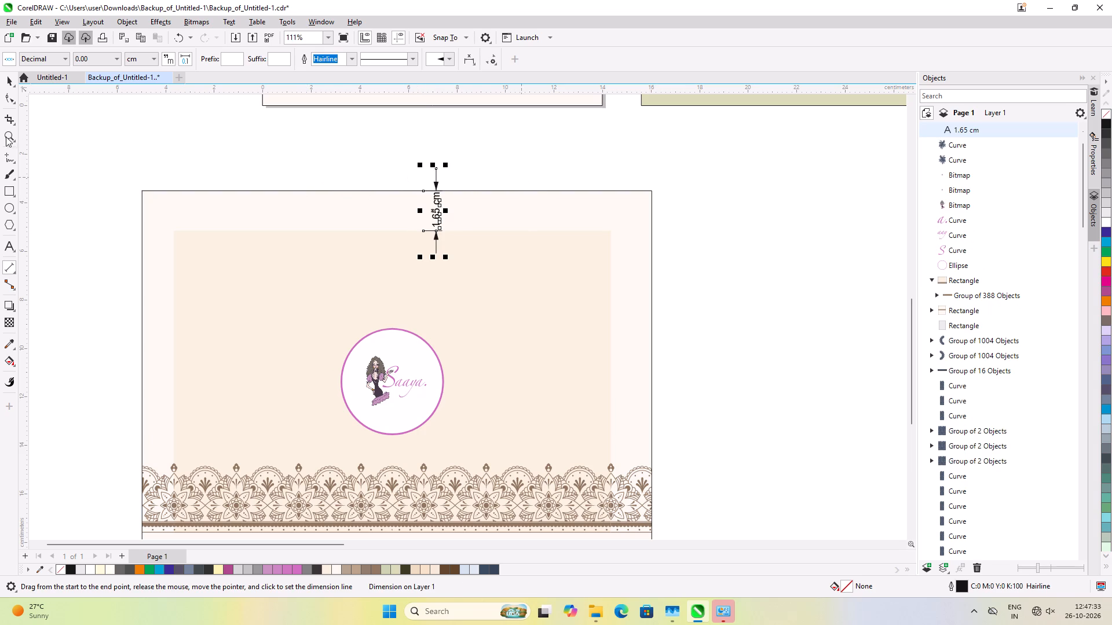
{"action": "left_click", "coordinate": [10, 88]}
{"action": "left_click", "coordinate": [111, 144]}
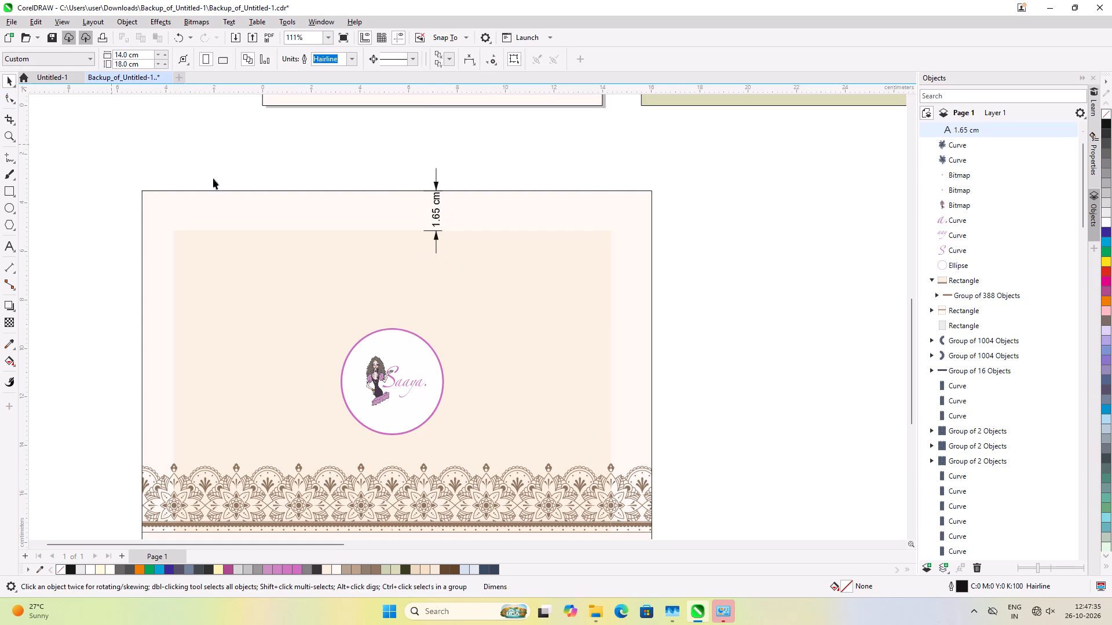
Set the height of the cream inner panel to 13 cm.
{"action": "left_click", "coordinate": [269, 266]}
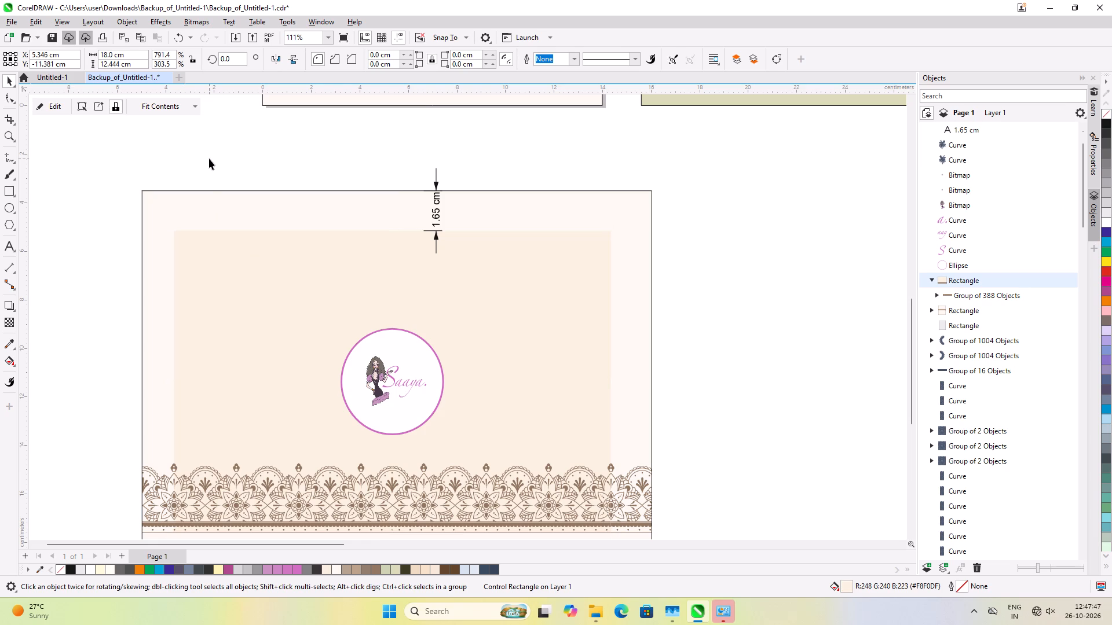
{"action": "left_click", "coordinate": [258, 273]}
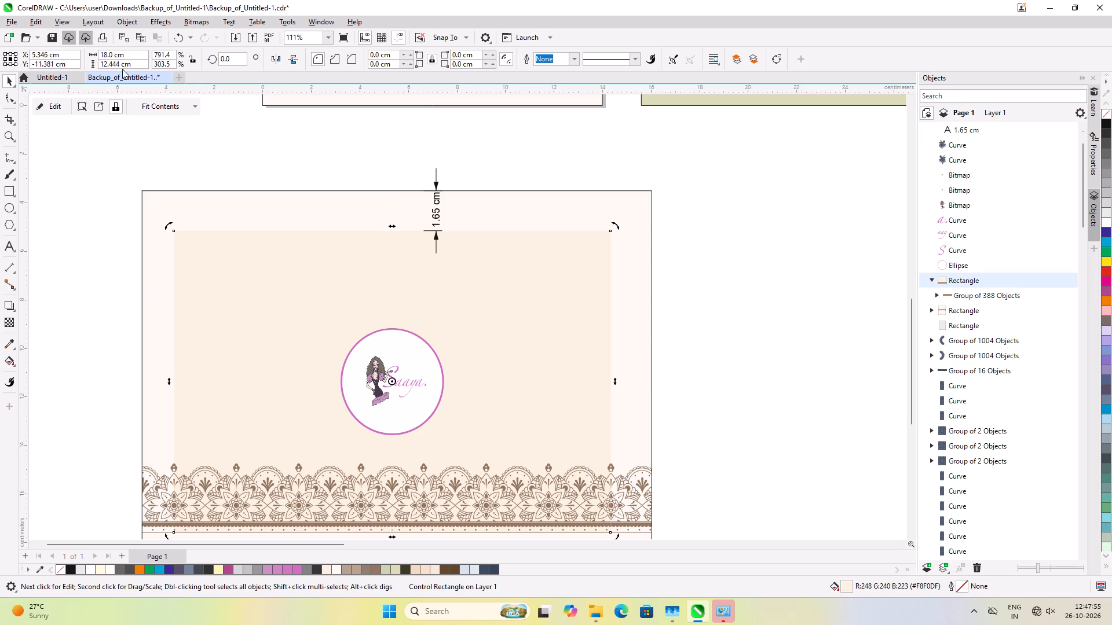
{"action": "left_click_drag", "start_coordinate": [120, 66], "coordinate": [83, 65]}
{"action": "type", "text": "13"}
{"action": "key", "text": "Return"}
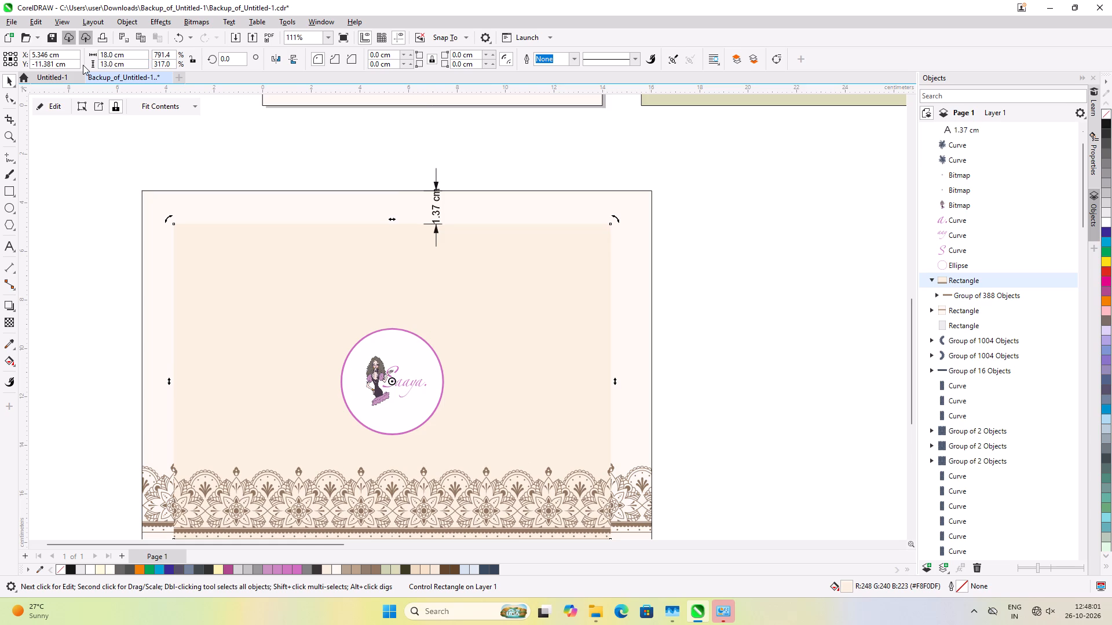
Move the top-gap dimension line outside the enlarged card, just beyond its right edge.
{"action": "left_click", "coordinate": [435, 180]}
{"action": "left_click_drag", "start_coordinate": [435, 183], "coordinate": [448, 167]}
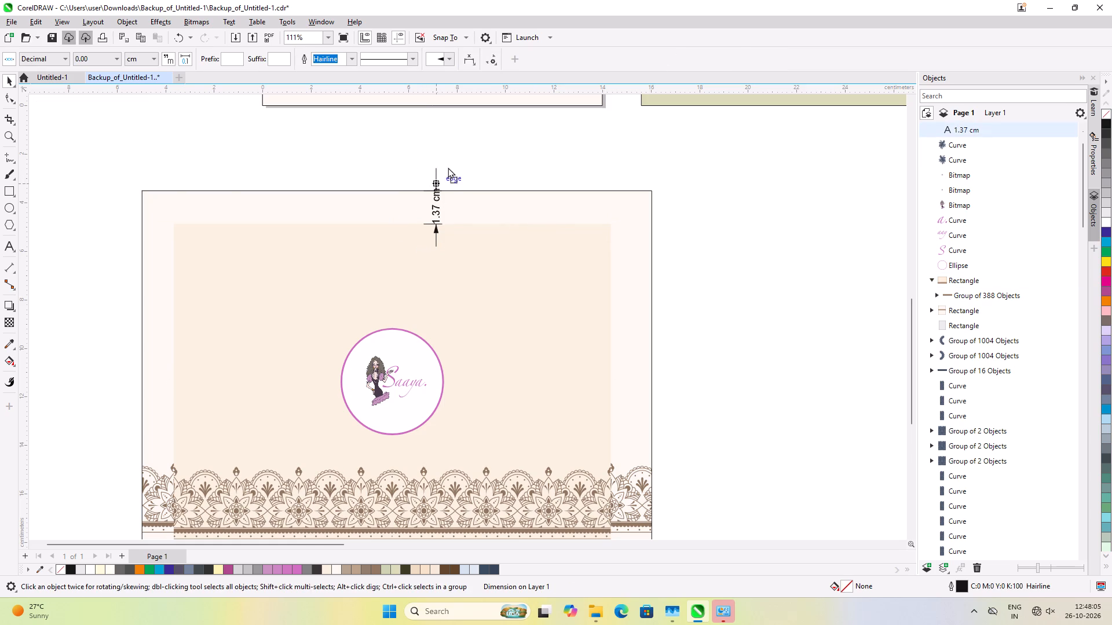
{"action": "left_click_drag", "start_coordinate": [448, 167], "coordinate": [464, 159]}
{"action": "left_click_drag", "start_coordinate": [464, 185], "coordinate": [686, 183]}
{"action": "left_click", "coordinate": [746, 329]}
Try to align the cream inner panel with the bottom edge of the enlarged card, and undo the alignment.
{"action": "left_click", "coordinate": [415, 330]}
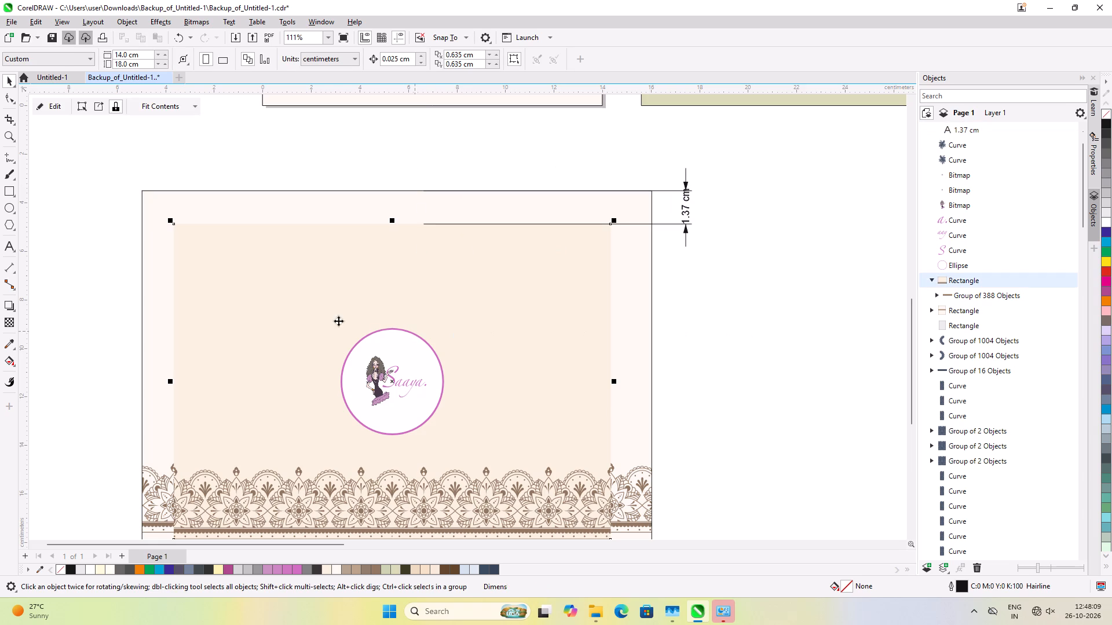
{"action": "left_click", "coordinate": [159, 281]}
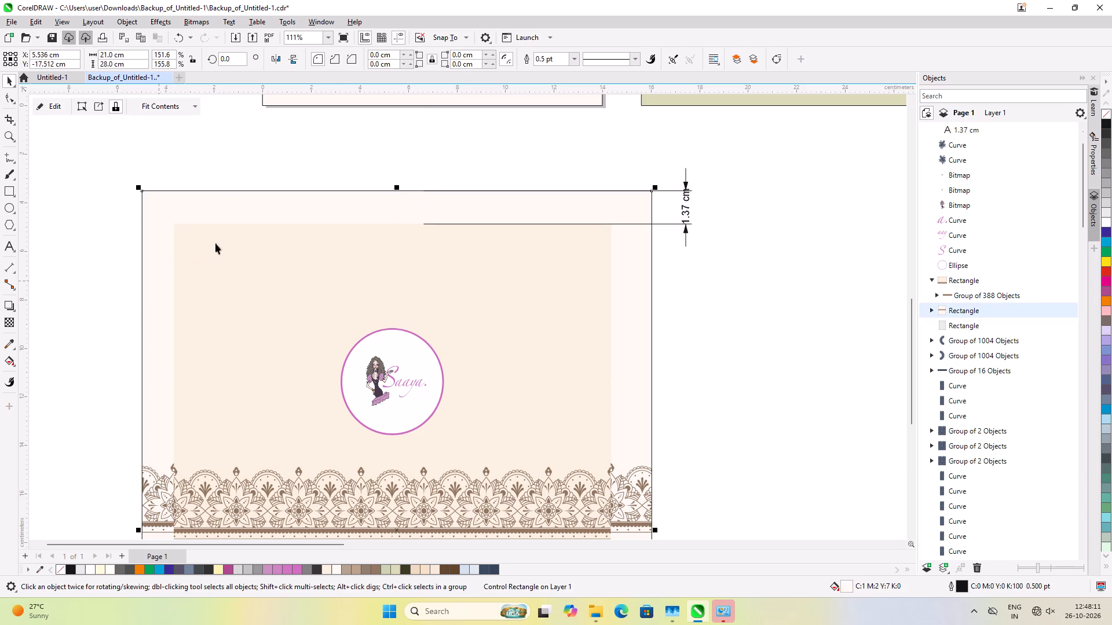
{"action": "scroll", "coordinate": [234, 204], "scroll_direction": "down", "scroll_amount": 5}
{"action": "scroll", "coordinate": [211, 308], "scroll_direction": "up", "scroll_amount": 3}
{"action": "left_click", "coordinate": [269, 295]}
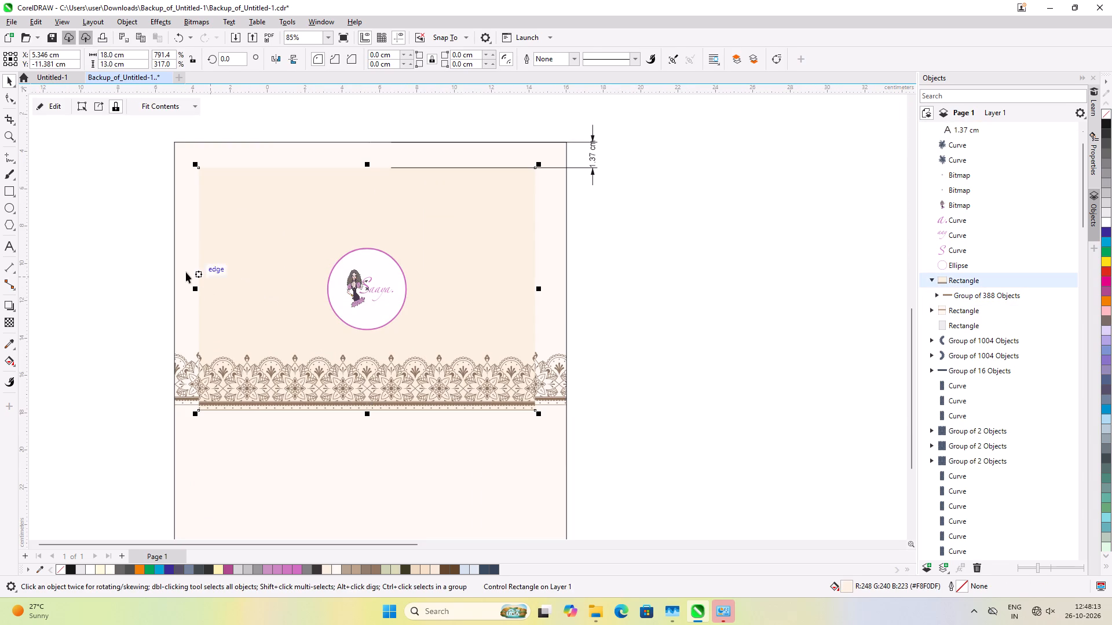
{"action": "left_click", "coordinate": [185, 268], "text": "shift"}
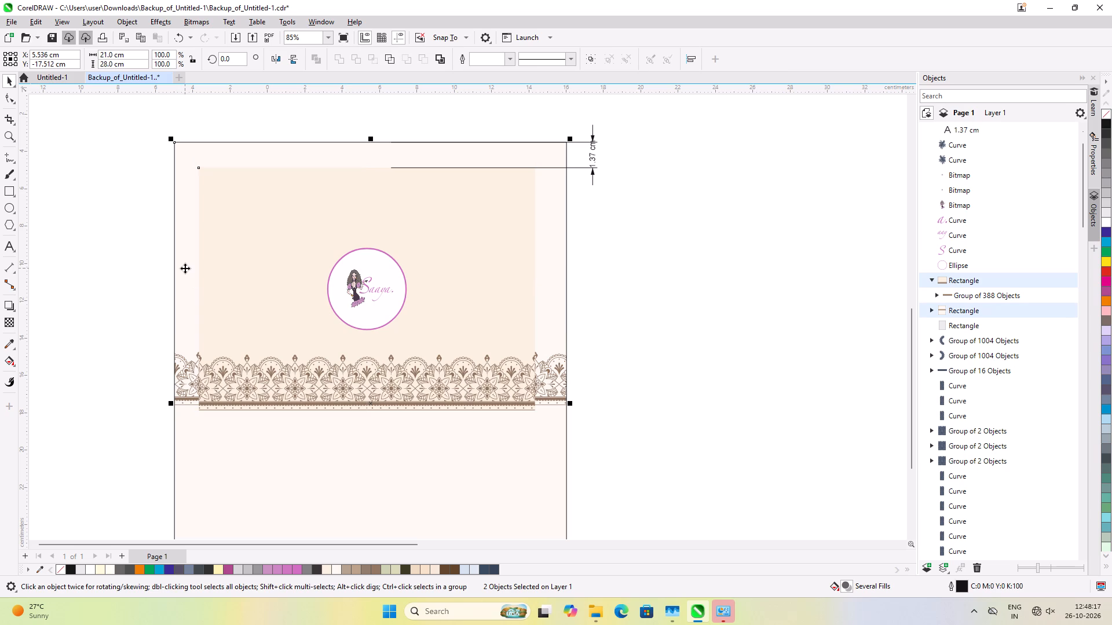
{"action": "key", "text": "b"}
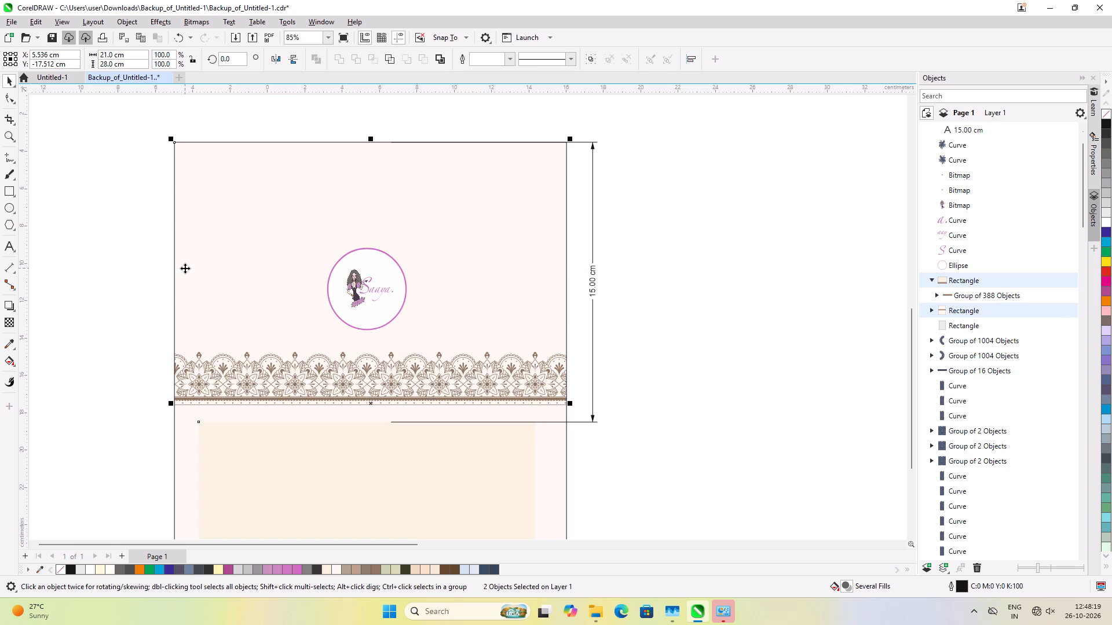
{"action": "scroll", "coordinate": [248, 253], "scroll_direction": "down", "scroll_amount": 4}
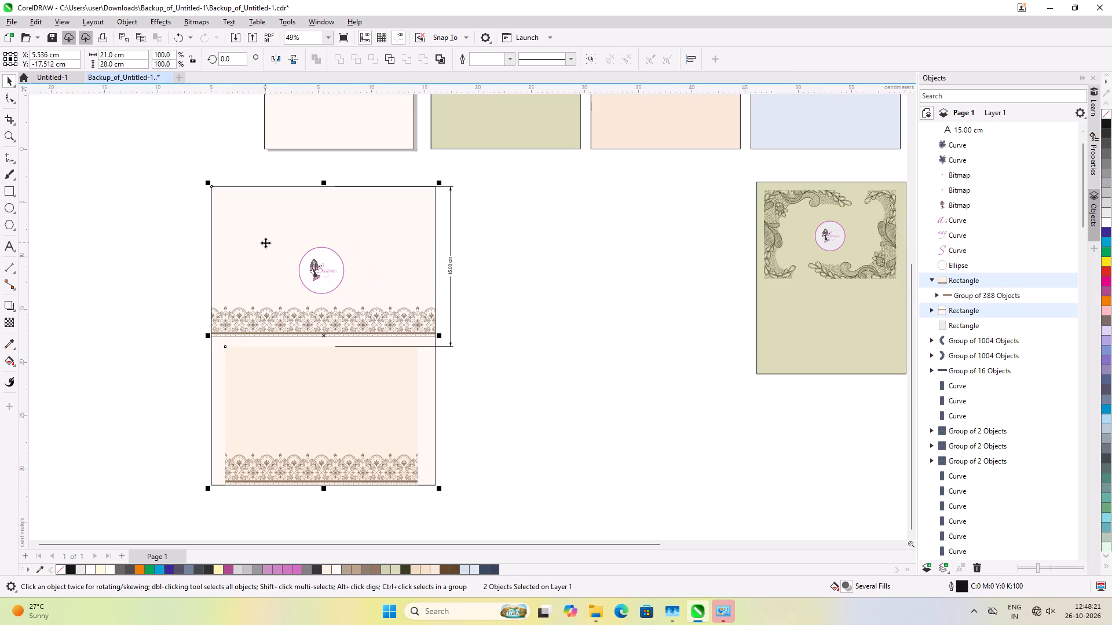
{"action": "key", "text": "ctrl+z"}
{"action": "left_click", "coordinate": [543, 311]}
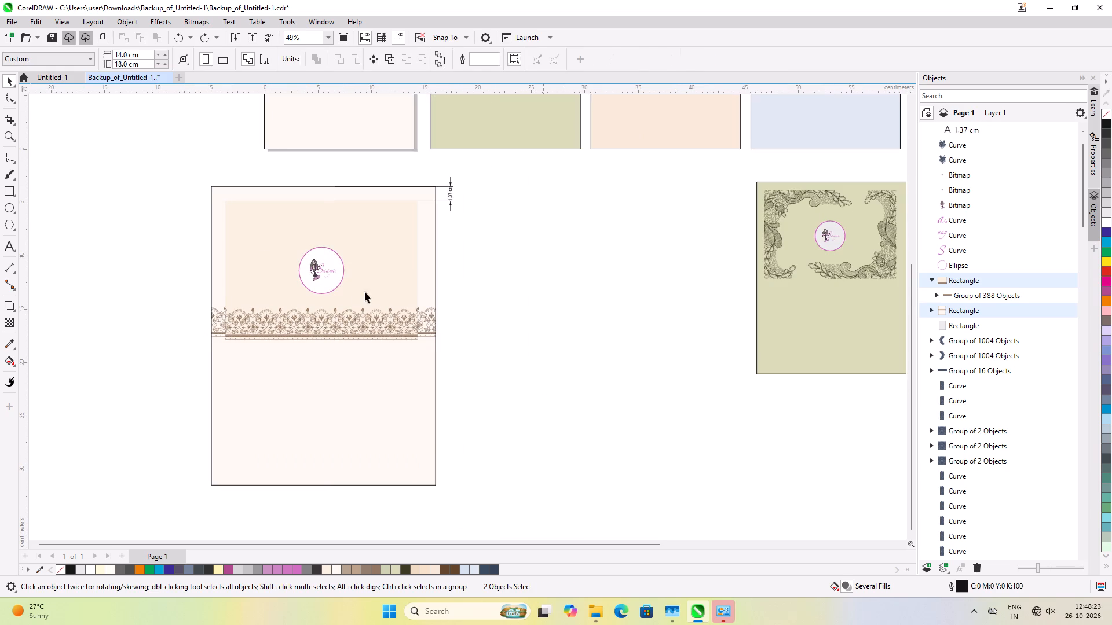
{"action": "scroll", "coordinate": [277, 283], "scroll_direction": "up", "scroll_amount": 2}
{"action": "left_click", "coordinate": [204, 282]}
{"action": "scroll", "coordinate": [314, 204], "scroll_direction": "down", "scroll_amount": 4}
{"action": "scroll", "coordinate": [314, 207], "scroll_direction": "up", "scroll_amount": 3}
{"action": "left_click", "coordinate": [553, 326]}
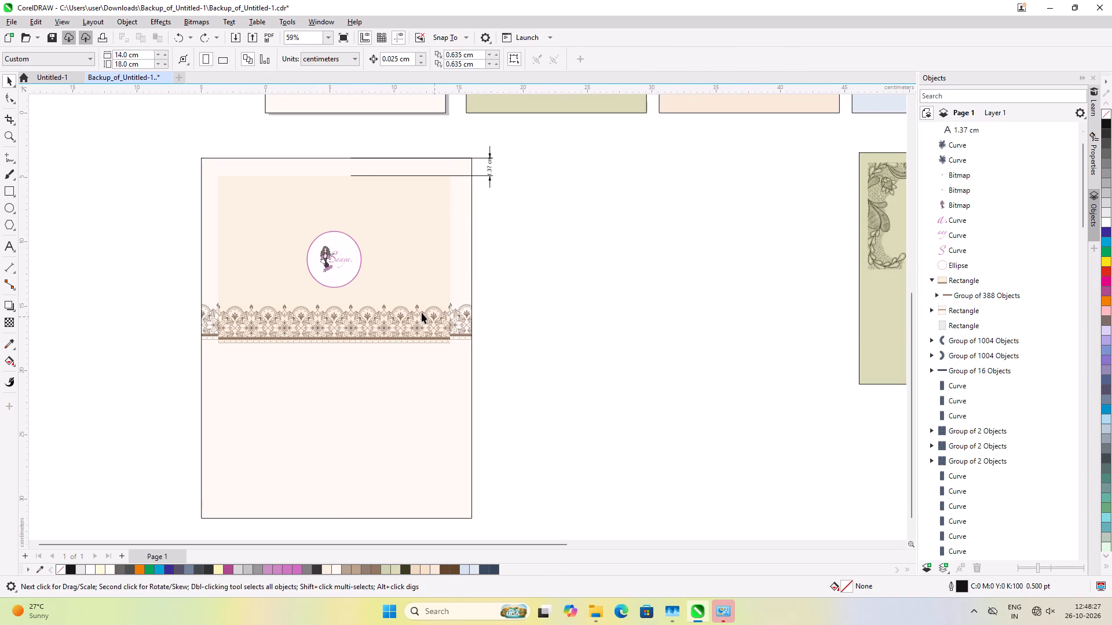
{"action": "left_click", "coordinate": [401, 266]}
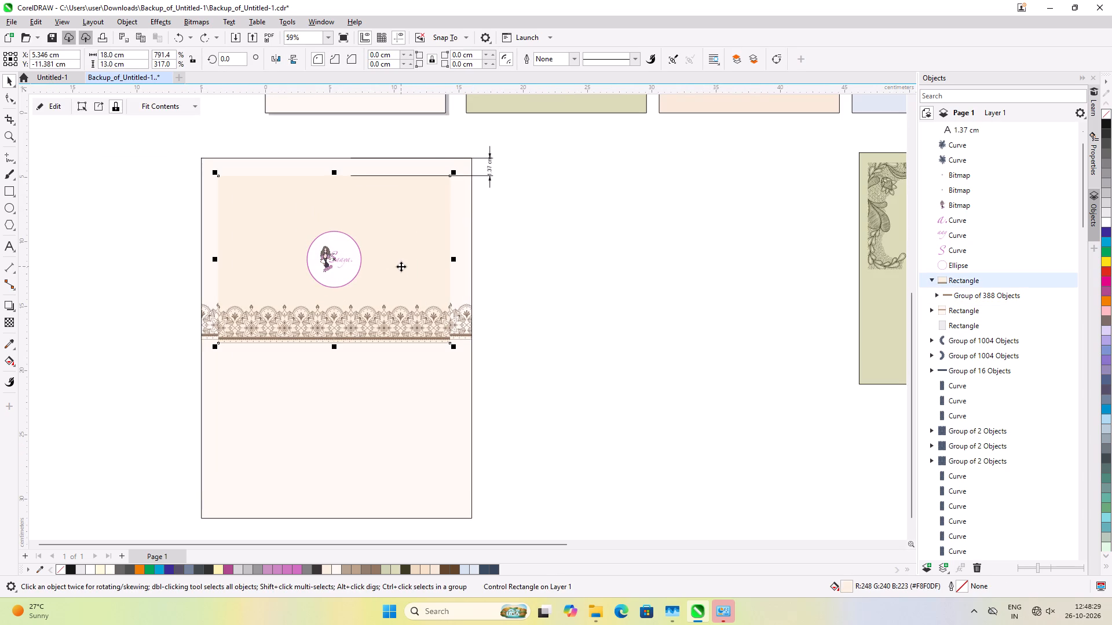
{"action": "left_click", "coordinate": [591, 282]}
Place a horizontal guideline across the enlarged card near its vertical midpoint, at about Y -17.5 cm.
{"action": "left_click", "coordinate": [264, 431]}
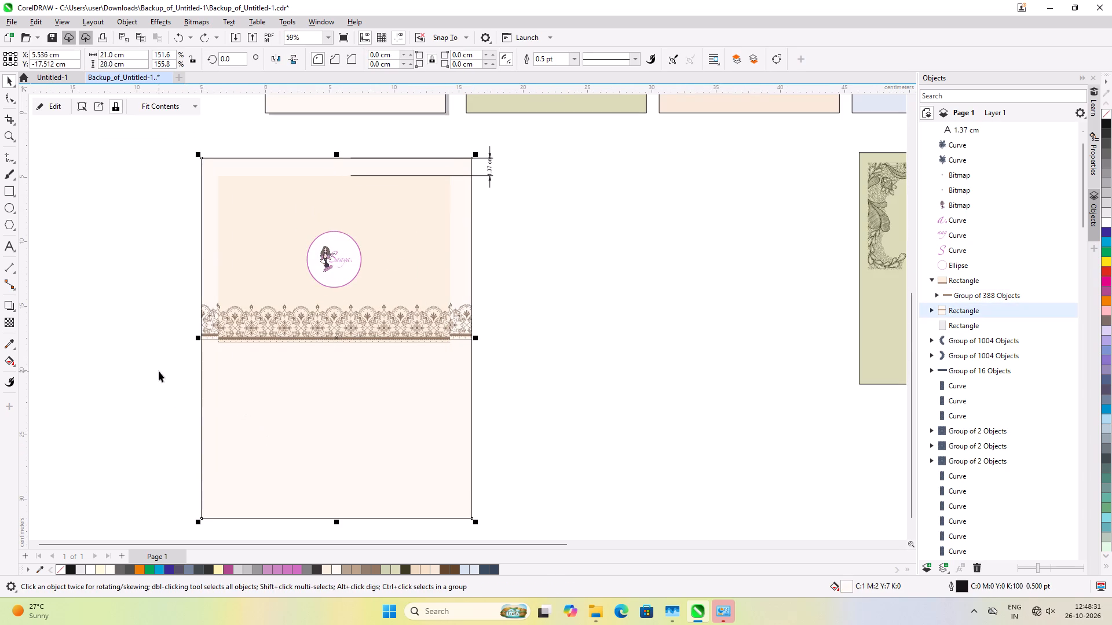
{"action": "scroll", "coordinate": [159, 371], "scroll_direction": "up", "scroll_amount": 1}
{"action": "scroll", "coordinate": [244, 395], "scroll_direction": "up", "scroll_amount": 2}
{"action": "scroll", "coordinate": [167, 326], "scroll_direction": "up", "scroll_amount": 3}
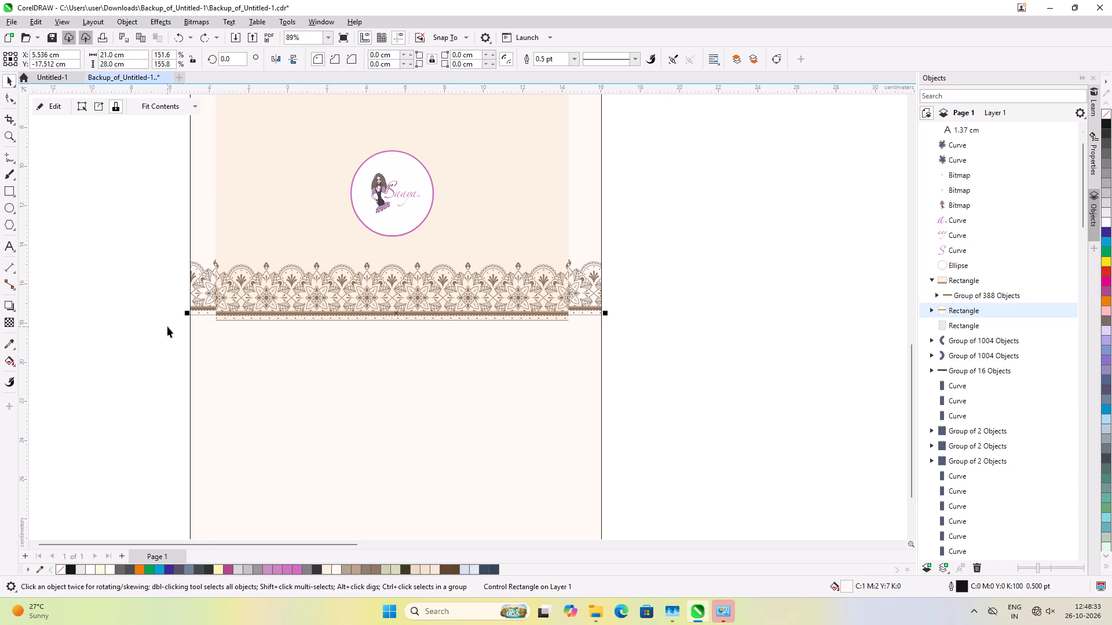
{"action": "scroll", "coordinate": [167, 326], "scroll_direction": "up", "scroll_amount": 3}
{"action": "scroll", "coordinate": [216, 318], "scroll_direction": "up", "scroll_amount": 11}
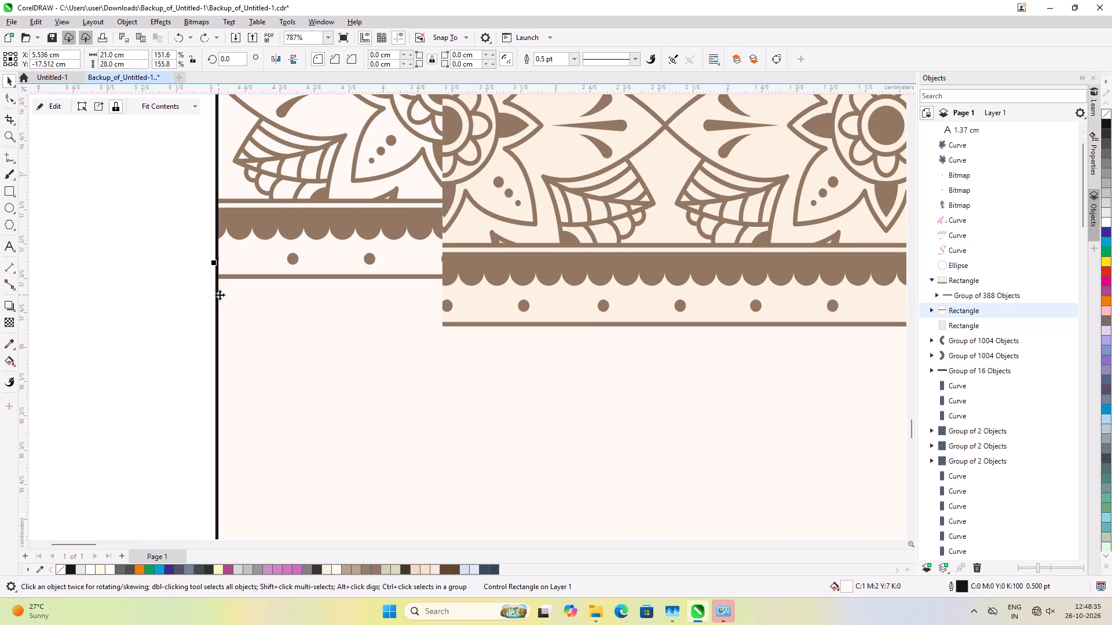
{"action": "scroll", "coordinate": [140, 296], "scroll_direction": "down", "scroll_amount": 10}
{"action": "scroll", "coordinate": [137, 296], "scroll_direction": "up", "scroll_amount": 4}
{"action": "scroll", "coordinate": [120, 285], "scroll_direction": "down", "scroll_amount": 2}
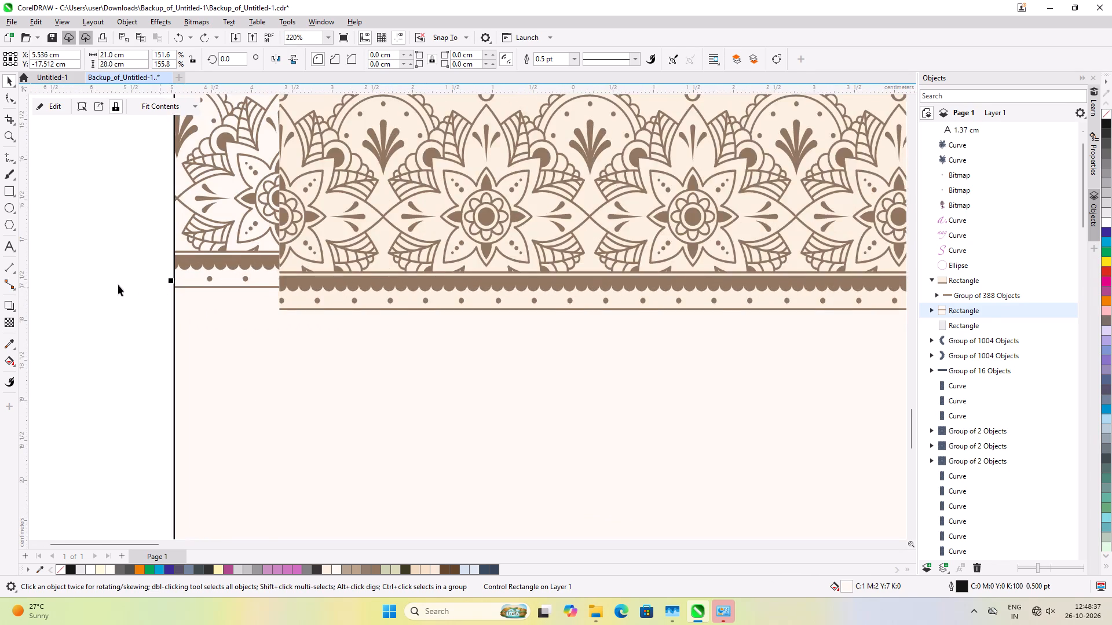
{"action": "scroll", "coordinate": [118, 285], "scroll_direction": "down", "scroll_amount": 10}
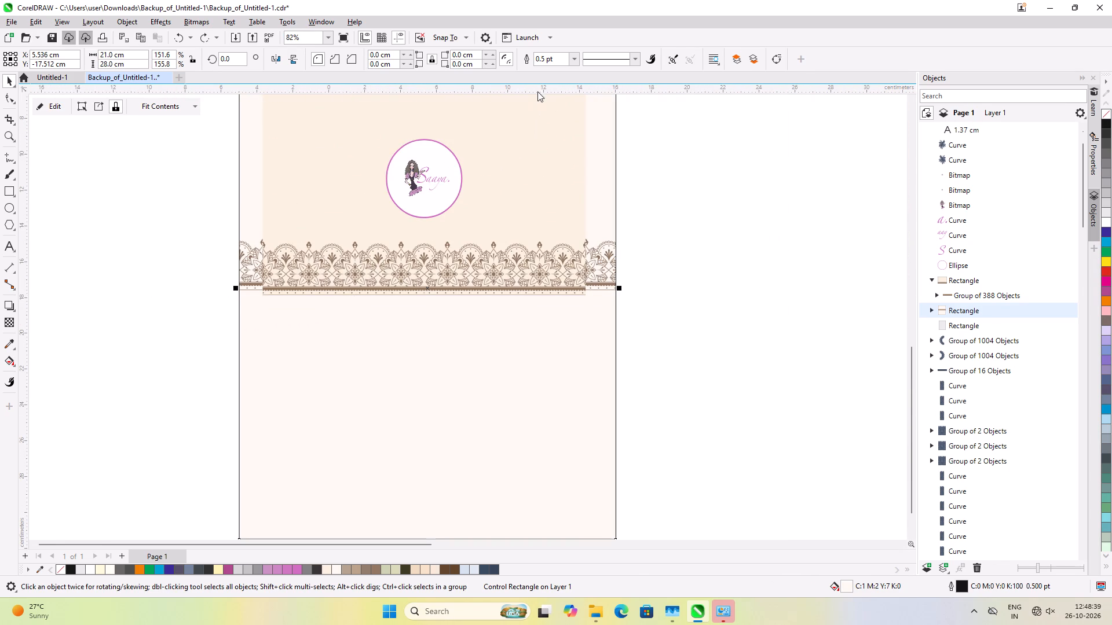
{"action": "left_click_drag", "start_coordinate": [540, 90], "coordinate": [644, 291]}
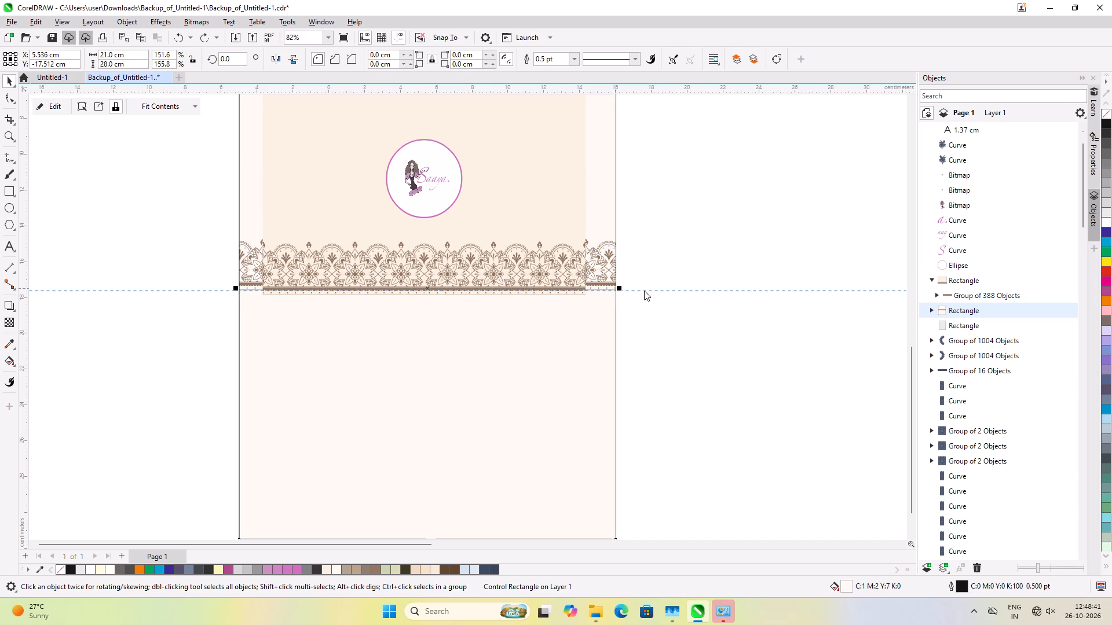
{"action": "left_click_drag", "start_coordinate": [644, 291], "coordinate": [647, 288]}
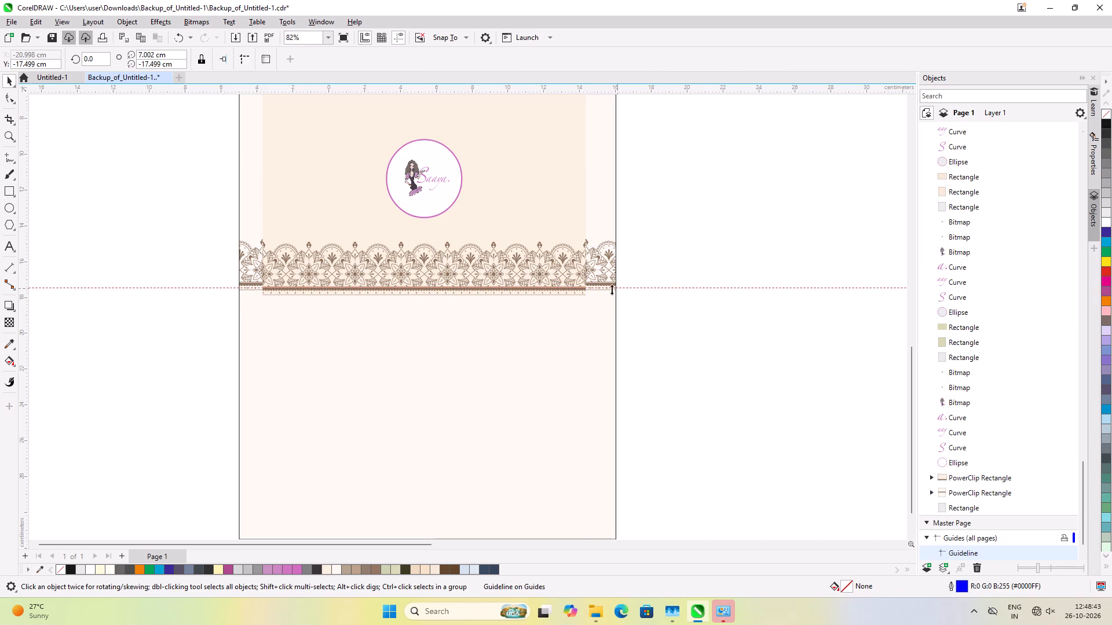
Fine-tune the horizontal guideline down onto the enlarged card's exact vertical midpoint at Y -17.512 cm.
{"action": "left_click", "coordinate": [551, 343]}
{"action": "scroll", "coordinate": [637, 307], "scroll_direction": "up", "scroll_amount": 7}
{"action": "scroll", "coordinate": [598, 271], "scroll_direction": "up", "scroll_amount": 6}
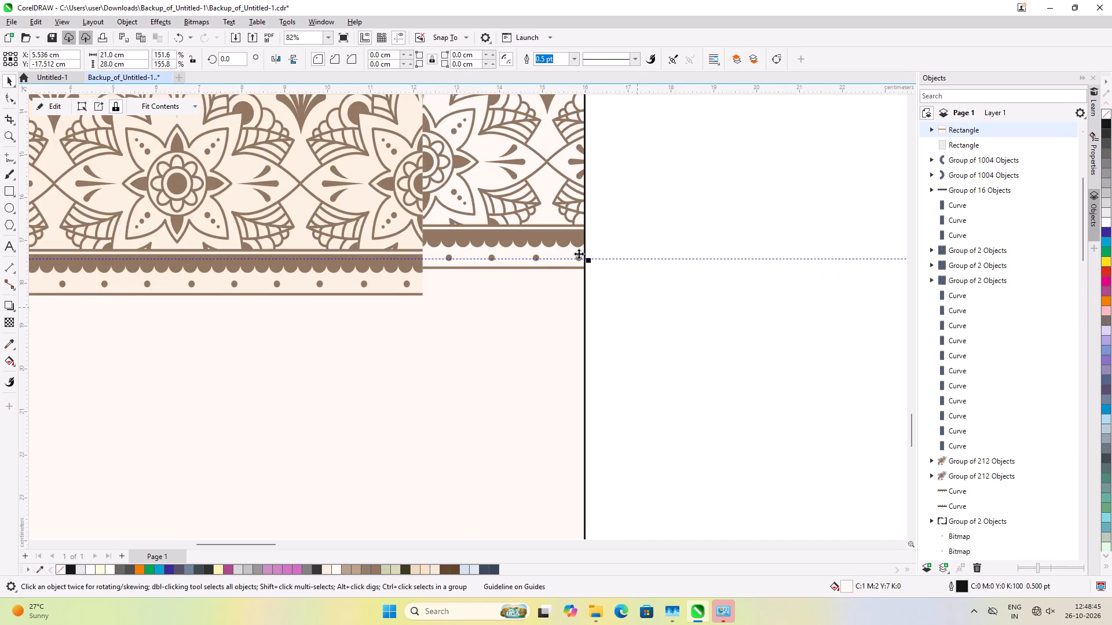
{"action": "scroll", "coordinate": [578, 251], "scroll_direction": "up", "scroll_amount": 20}
{"action": "scroll", "coordinate": [578, 251], "scroll_direction": "up", "scroll_amount": 11}
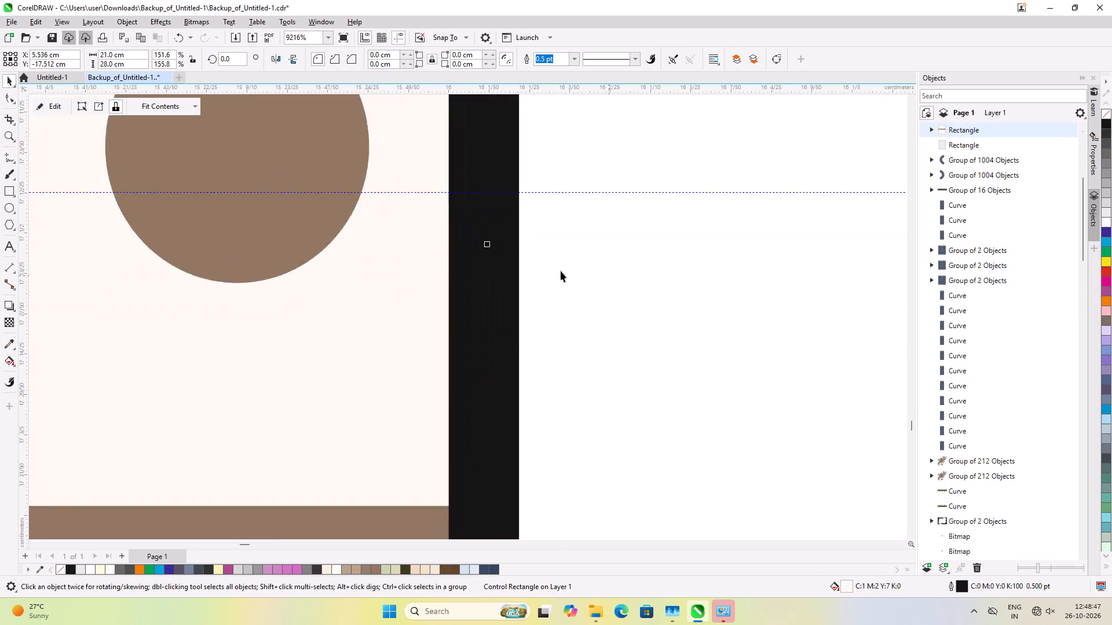
{"action": "scroll", "coordinate": [383, 204], "scroll_direction": "up", "scroll_amount": 2}
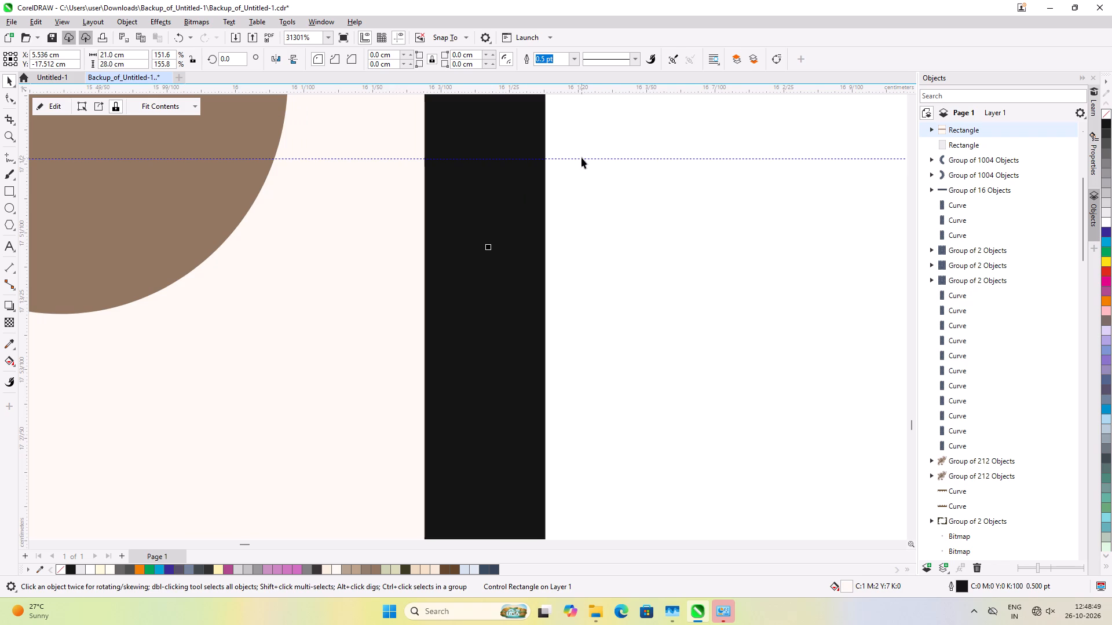
{"action": "left_click_drag", "start_coordinate": [592, 159], "coordinate": [594, 222]}
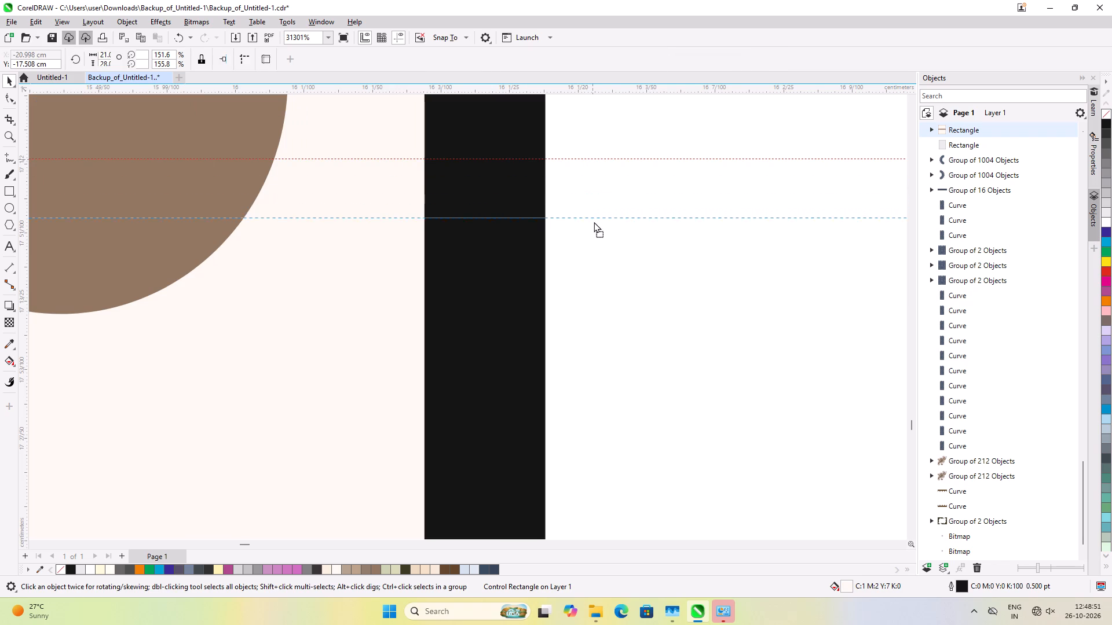
{"action": "left_click_drag", "start_coordinate": [594, 222], "coordinate": [594, 241]}
{"action": "left_click", "coordinate": [485, 293]}
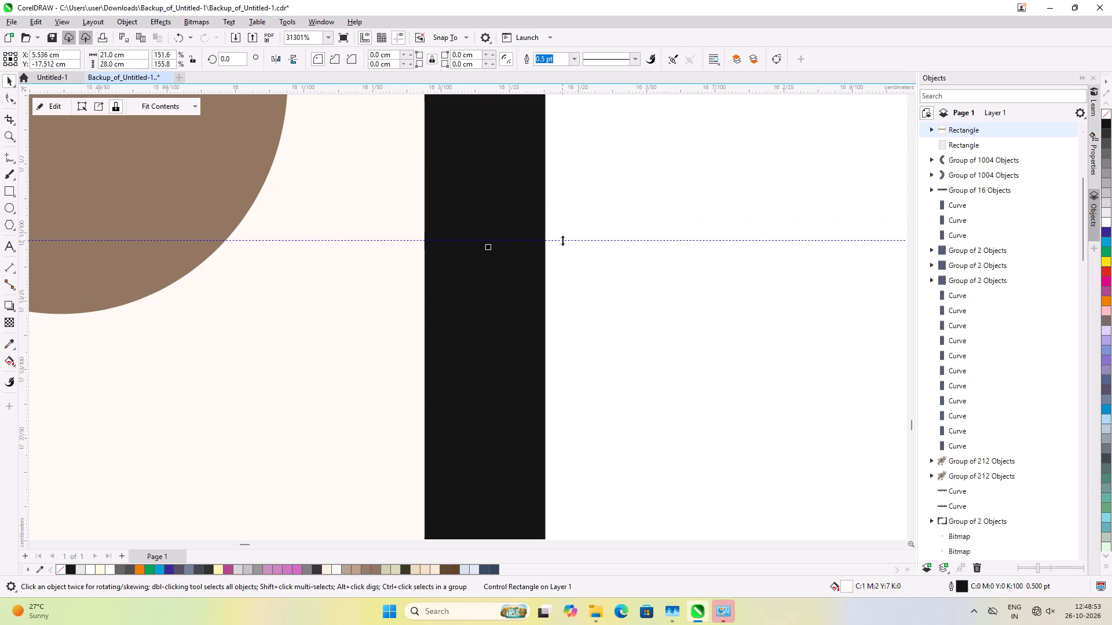
{"action": "left_click_drag", "start_coordinate": [564, 240], "coordinate": [564, 248]}
{"action": "left_click", "coordinate": [477, 307]}
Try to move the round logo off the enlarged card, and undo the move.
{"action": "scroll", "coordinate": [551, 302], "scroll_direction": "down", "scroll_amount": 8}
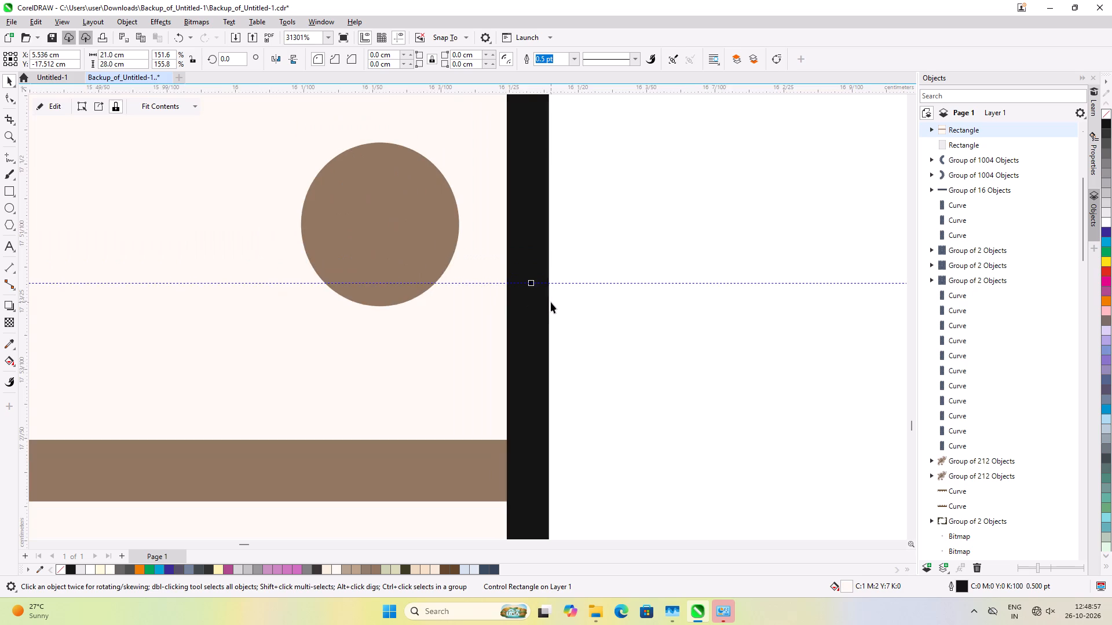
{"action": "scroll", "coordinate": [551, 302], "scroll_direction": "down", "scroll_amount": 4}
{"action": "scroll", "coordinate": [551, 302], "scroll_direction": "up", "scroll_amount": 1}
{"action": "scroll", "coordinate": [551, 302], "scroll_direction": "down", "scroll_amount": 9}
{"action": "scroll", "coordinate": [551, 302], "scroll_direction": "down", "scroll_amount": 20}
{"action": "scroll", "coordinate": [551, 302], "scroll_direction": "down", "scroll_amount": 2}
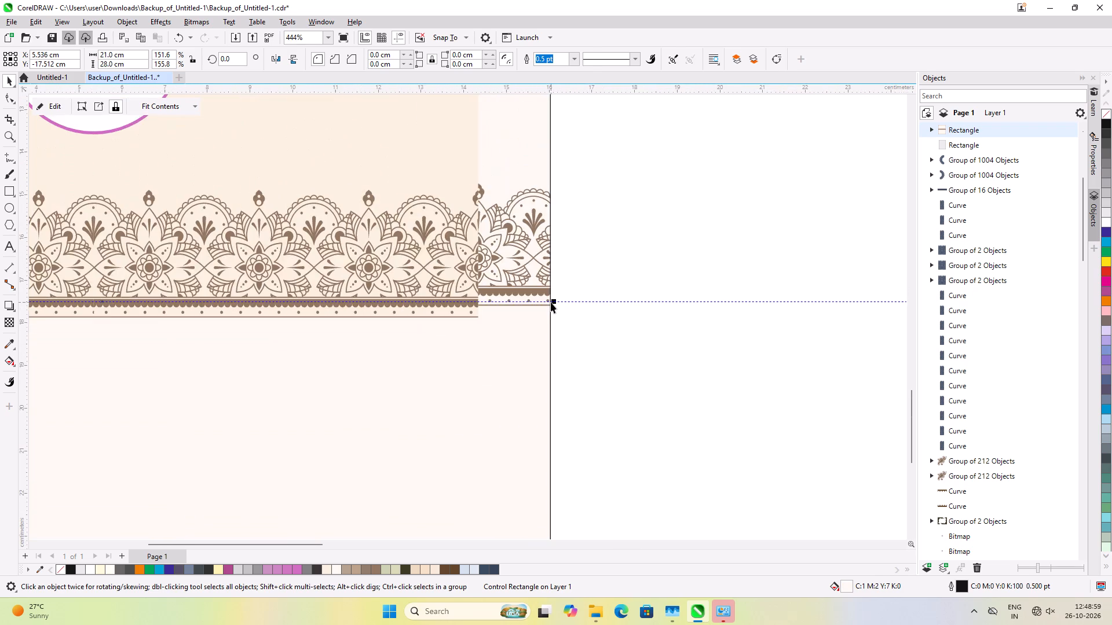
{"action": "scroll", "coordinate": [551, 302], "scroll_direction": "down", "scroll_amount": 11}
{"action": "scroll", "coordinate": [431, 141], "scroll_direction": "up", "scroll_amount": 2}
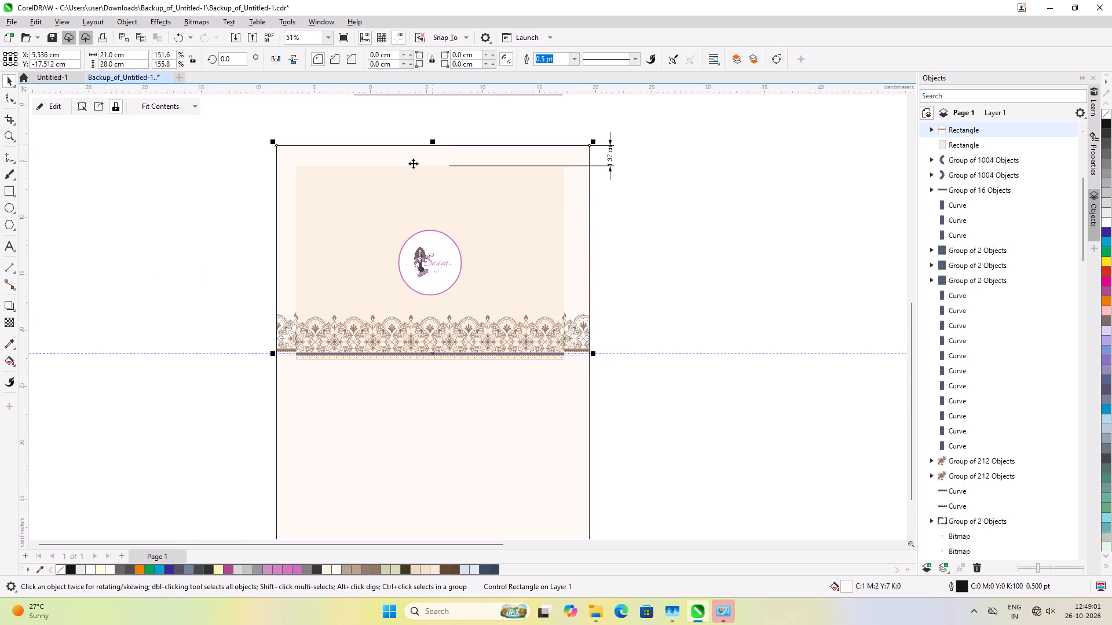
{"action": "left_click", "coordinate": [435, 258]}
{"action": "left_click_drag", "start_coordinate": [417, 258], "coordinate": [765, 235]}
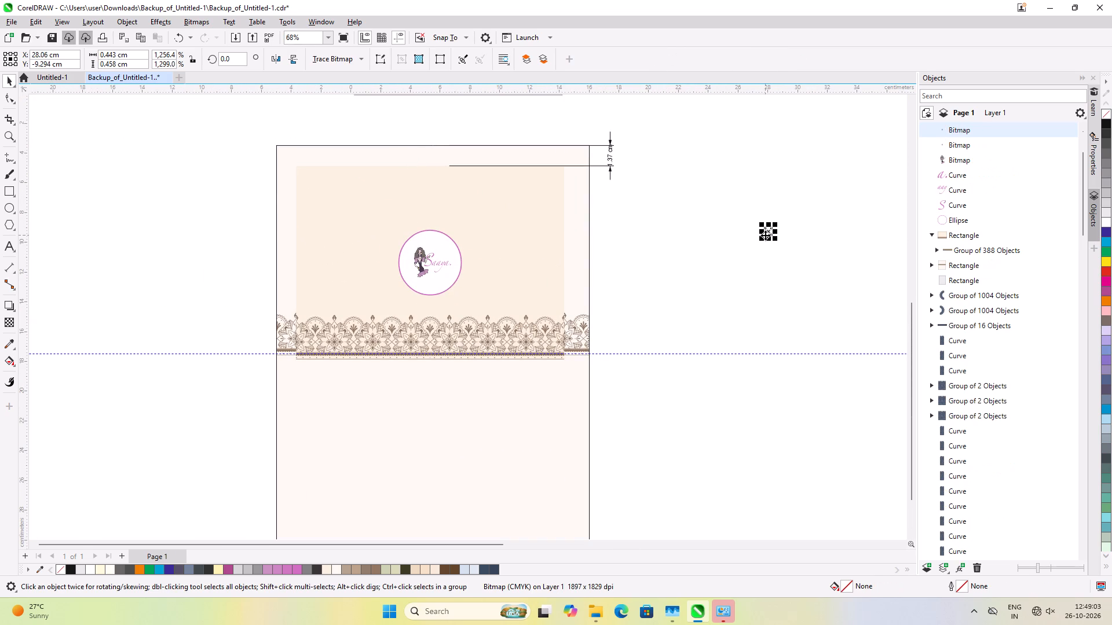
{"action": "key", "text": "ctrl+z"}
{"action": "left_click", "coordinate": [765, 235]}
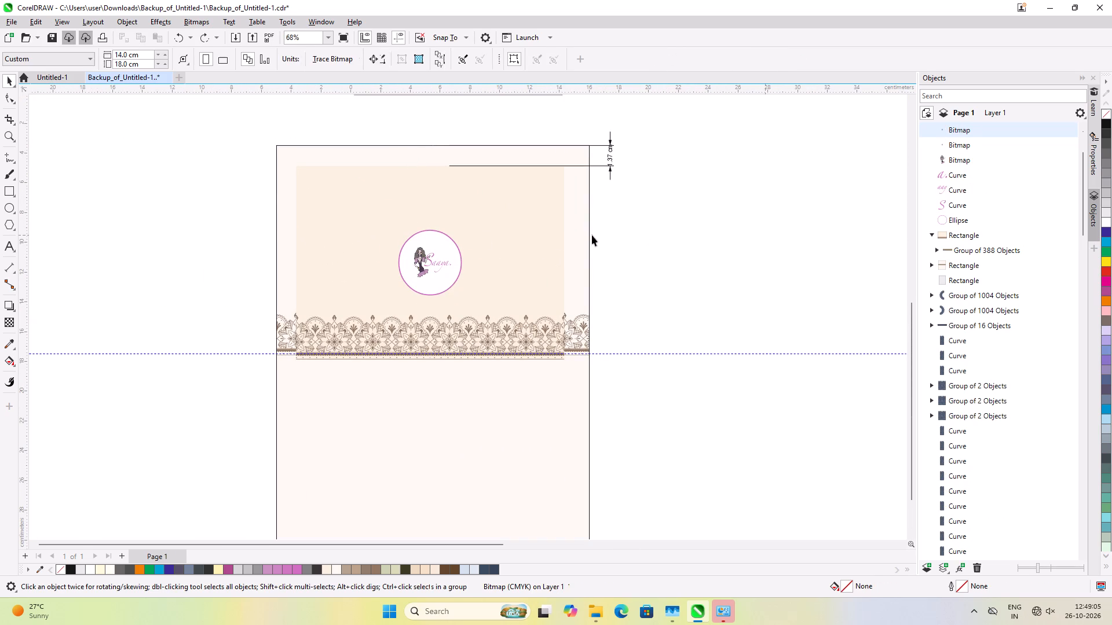
Group all the pieces of the round logo and move the group off the card, into the empty area to its right.
{"action": "left_click_drag", "start_coordinate": [239, 216], "coordinate": [489, 300]}
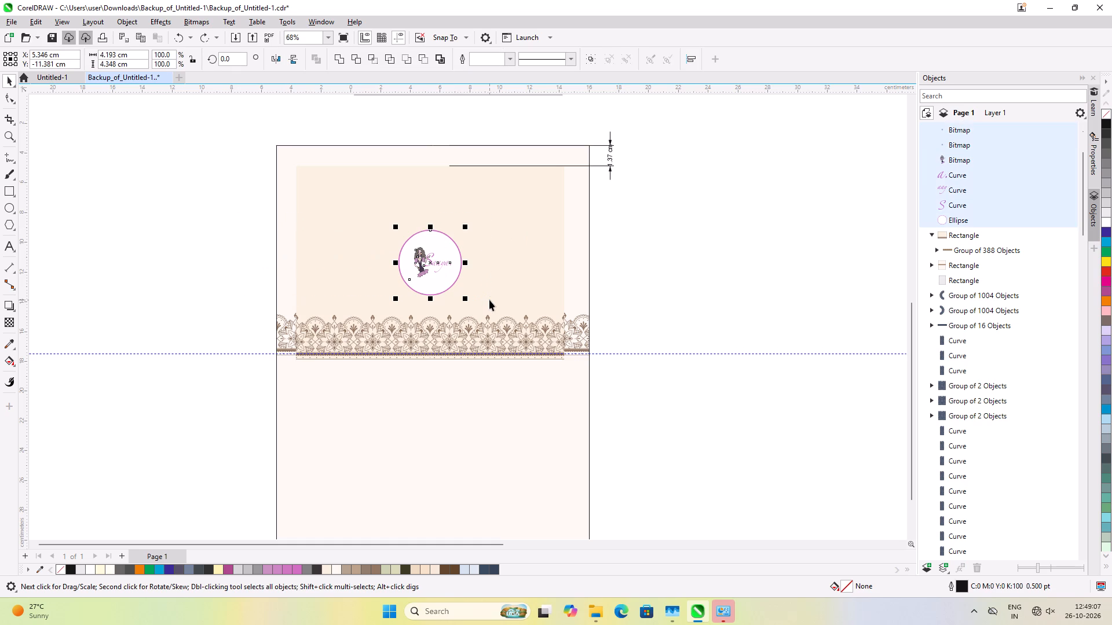
{"action": "key", "text": "ctrl+g"}
{"action": "left_click", "coordinate": [683, 261]}
{"action": "left_click_drag", "start_coordinate": [427, 260], "coordinate": [487, 262]}
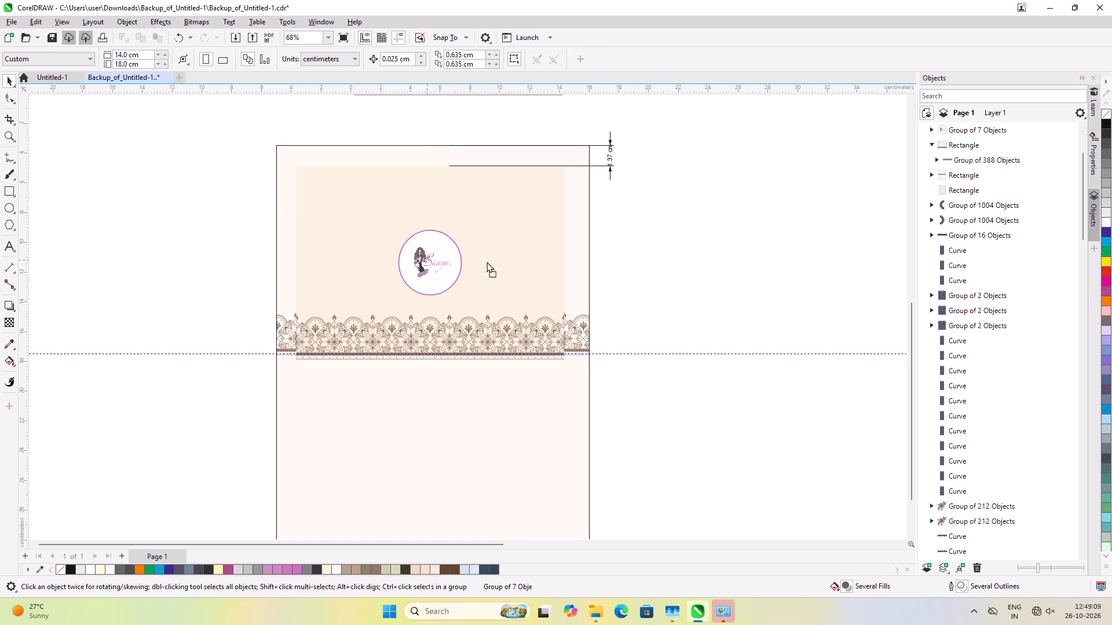
{"action": "left_click_drag", "start_coordinate": [487, 262], "coordinate": [719, 209]}
{"action": "left_click", "coordinate": [697, 293]}
Draw a narrow rectangle about 0.19 × 0.79 cm inside the card's left edge, starting upward from the midpoint guideline.
{"action": "left_click", "coordinate": [652, 354]}
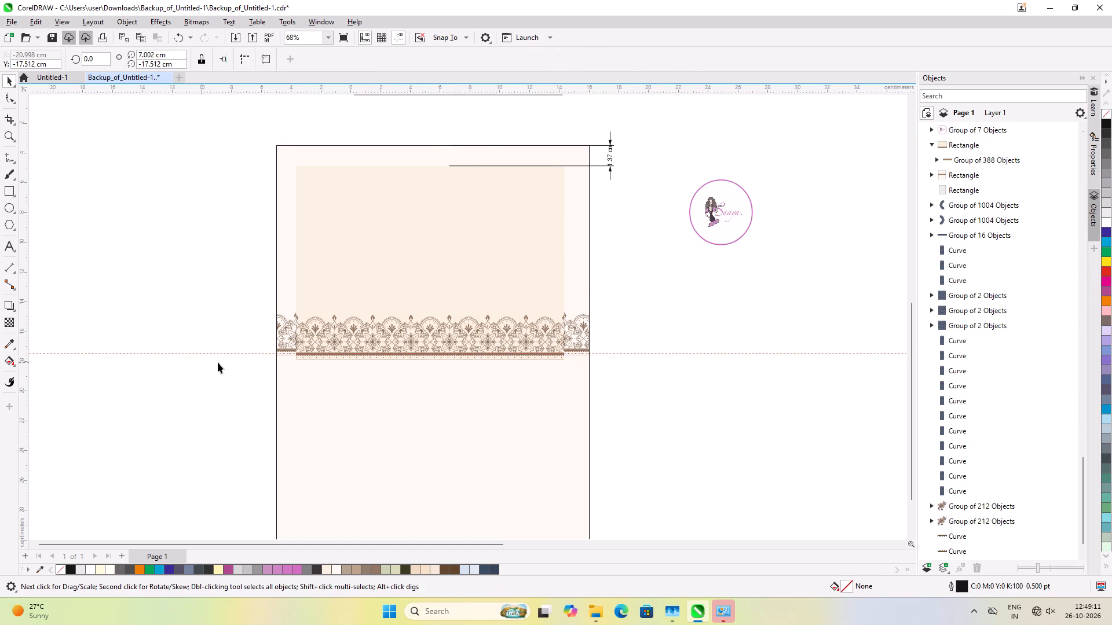
{"action": "scroll", "coordinate": [320, 362], "scroll_direction": "up", "scroll_amount": 6}
{"action": "scroll", "coordinate": [259, 349], "scroll_direction": "up", "scroll_amount": 11}
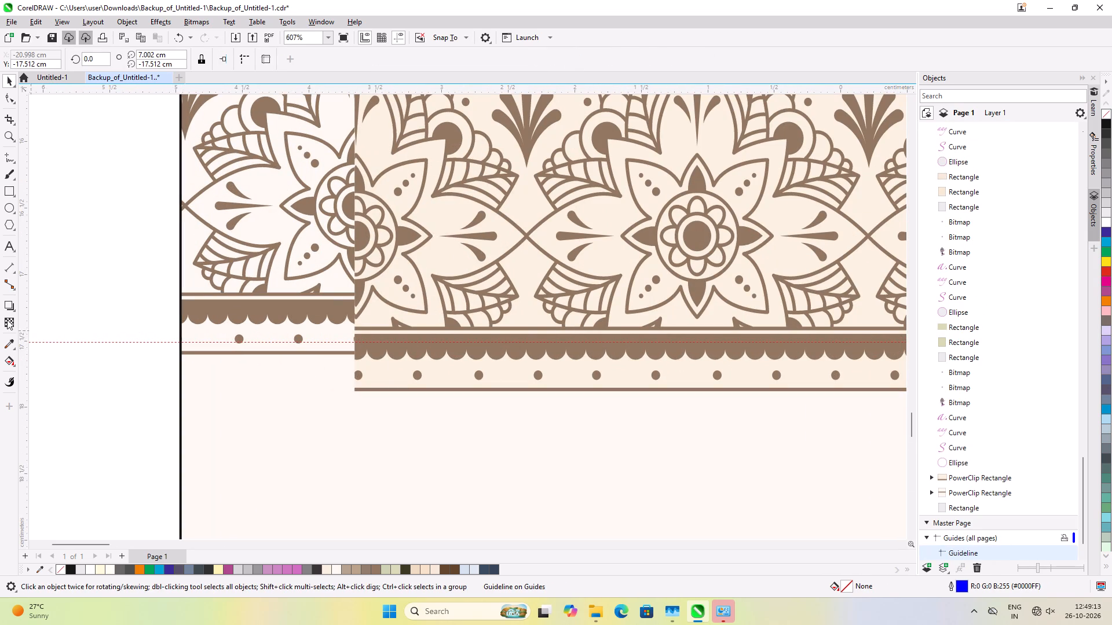
{"action": "left_click", "coordinate": [9, 196]}
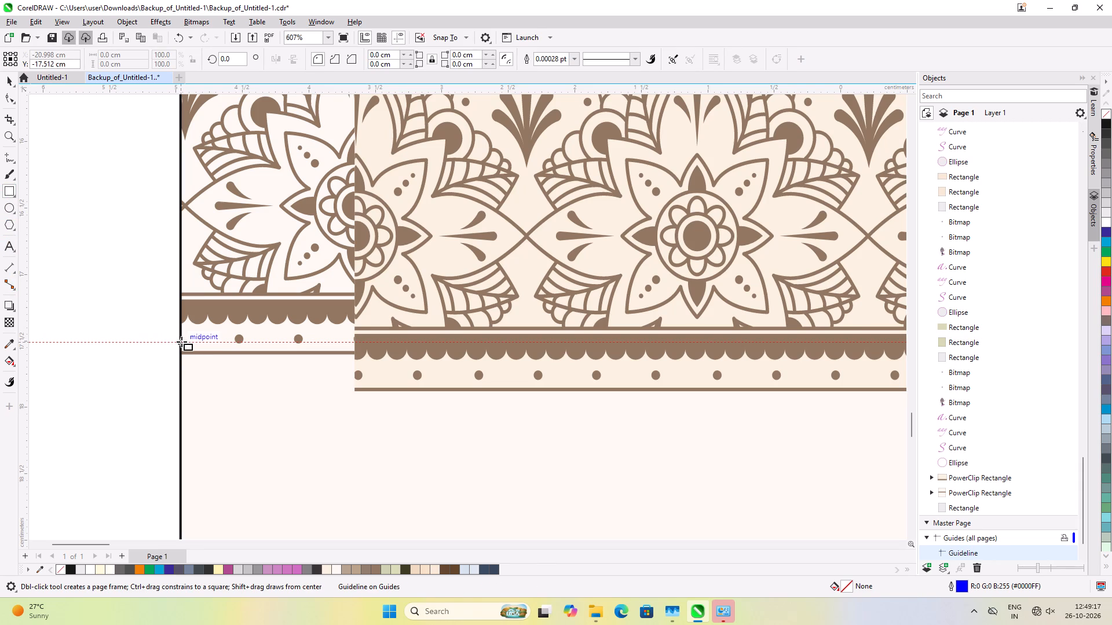
{"action": "left_click_drag", "start_coordinate": [181, 341], "coordinate": [206, 238]}
{"action": "scroll", "coordinate": [244, 406], "scroll_direction": "down", "scroll_amount": 2}
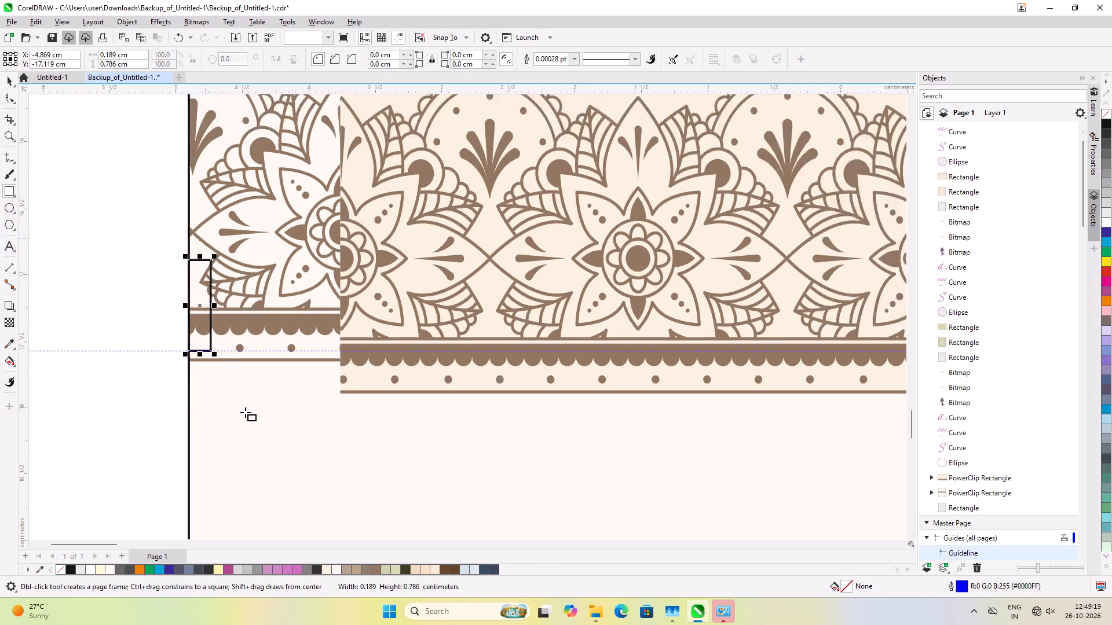
Stretch the narrow rectangle up to the card's top edge, 14 cm high, and widen it to about 6.34 cm.
{"action": "scroll", "coordinate": [245, 412], "scroll_direction": "down", "scroll_amount": 8}
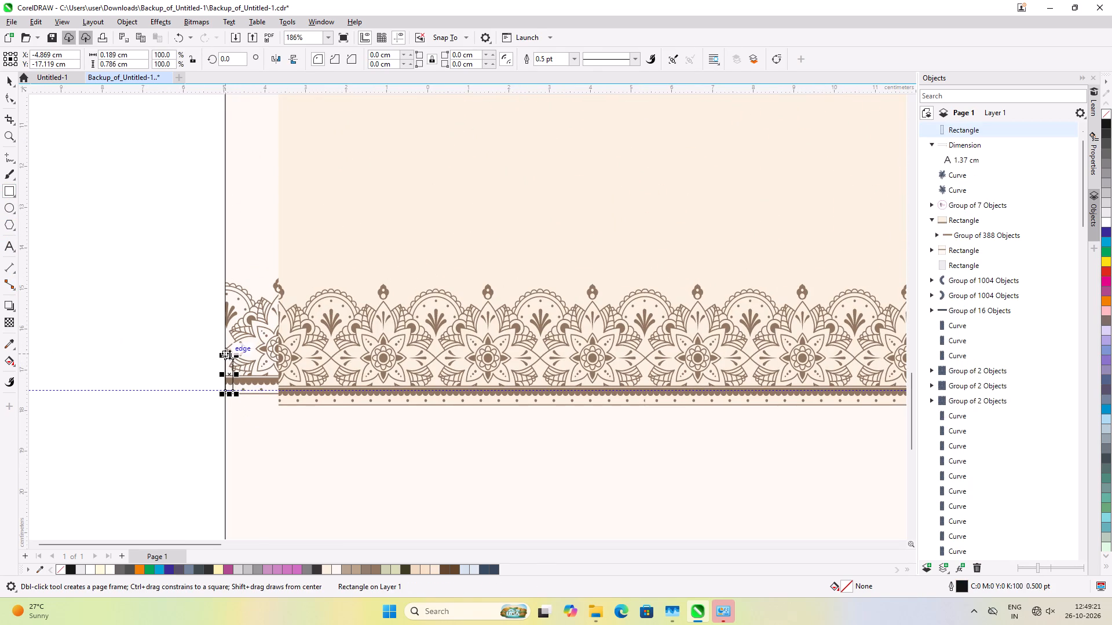
{"action": "left_click_drag", "start_coordinate": [229, 354], "coordinate": [243, 160]}
{"action": "scroll", "coordinate": [288, 535], "scroll_direction": "down", "scroll_amount": 6}
{"action": "scroll", "coordinate": [278, 420], "scroll_direction": "down", "scroll_amount": 9}
{"action": "scroll", "coordinate": [285, 371], "scroll_direction": "up", "scroll_amount": 5}
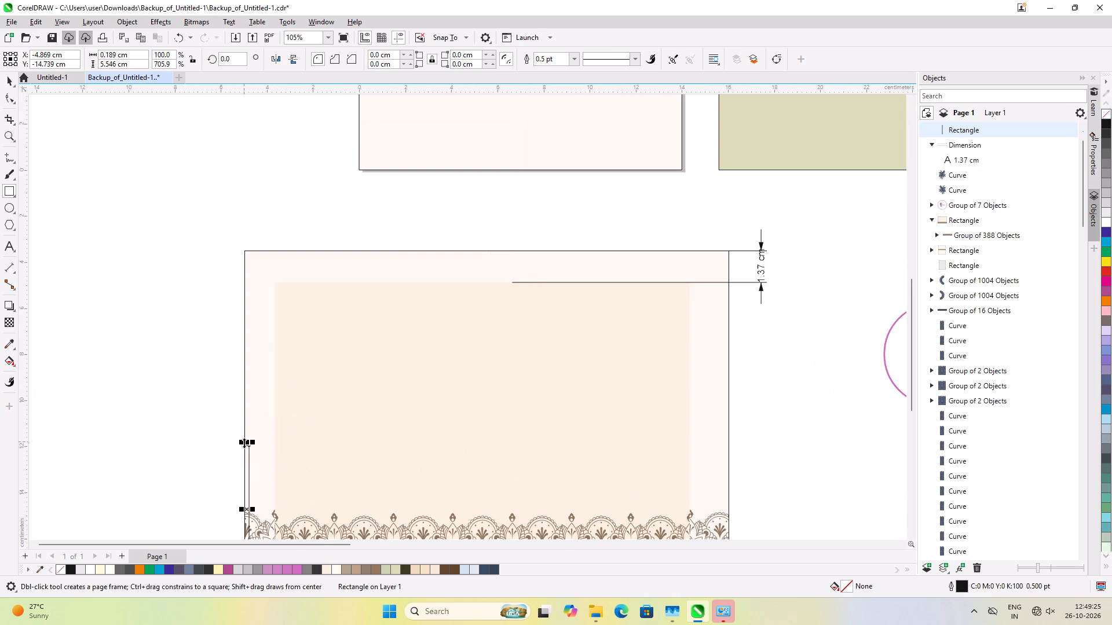
{"action": "left_click_drag", "start_coordinate": [245, 442], "coordinate": [264, 253]}
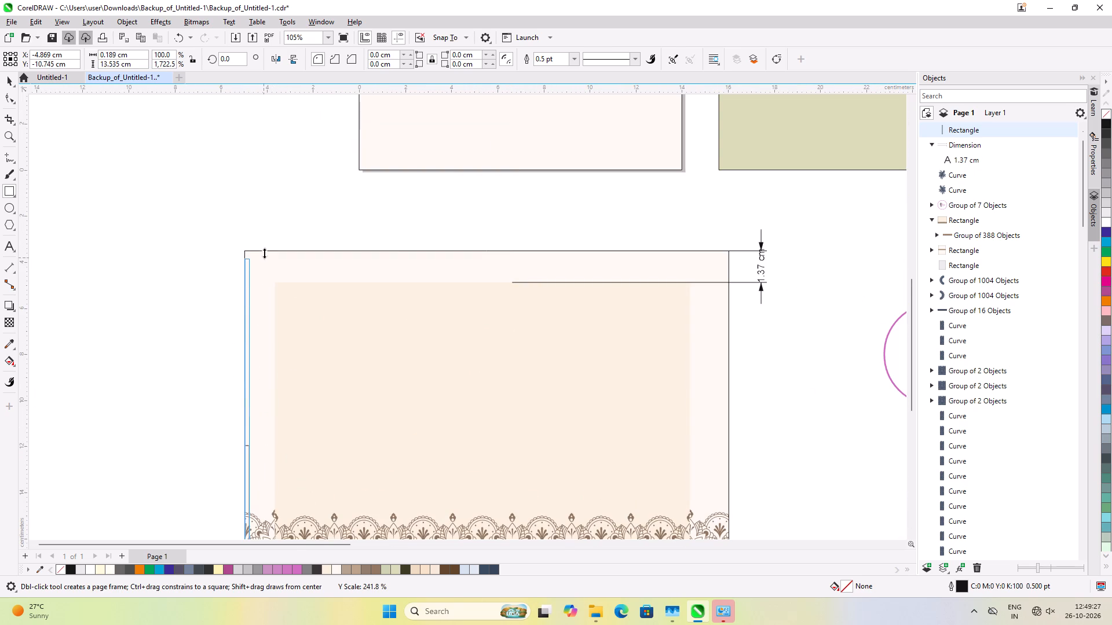
{"action": "left_click_drag", "start_coordinate": [264, 253], "coordinate": [265, 244]}
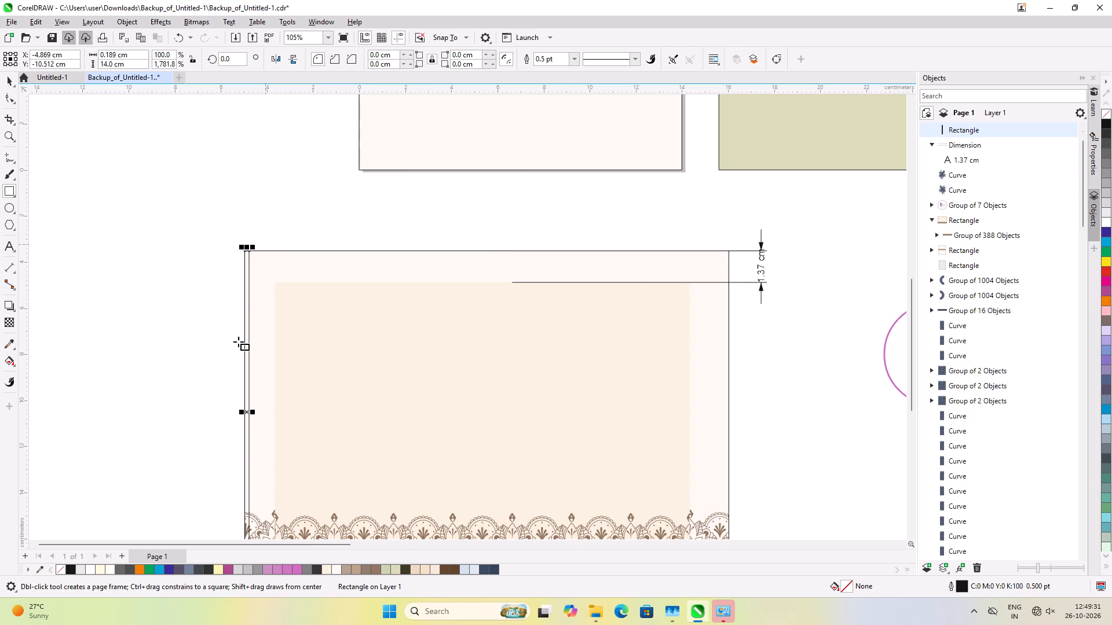
{"action": "left_click_drag", "start_coordinate": [254, 413], "coordinate": [396, 419]}
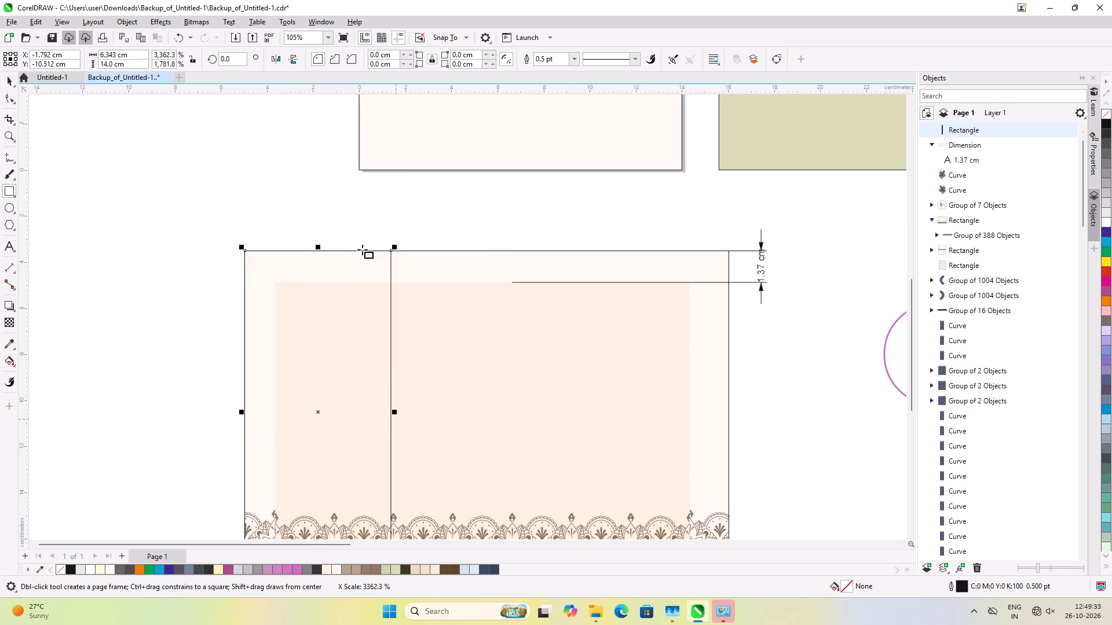
{"action": "scroll", "coordinate": [387, 246], "scroll_direction": "up", "scroll_amount": 7}
{"action": "scroll", "coordinate": [365, 294], "scroll_direction": "up", "scroll_amount": 12}
{"action": "scroll", "coordinate": [576, 229], "scroll_direction": "down", "scroll_amount": 8}
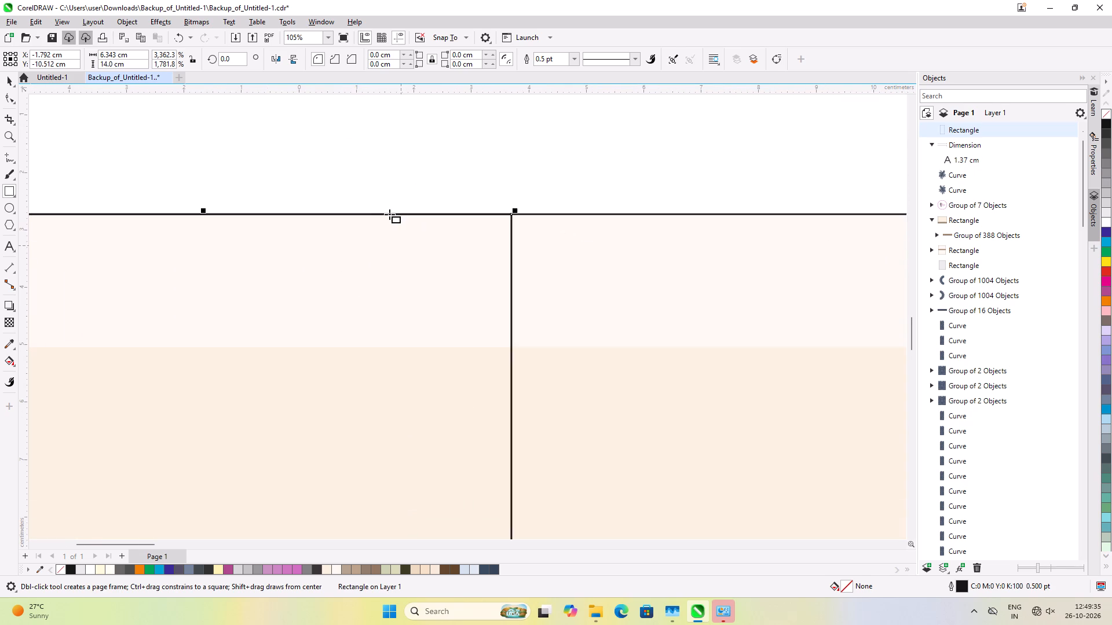
{"action": "scroll", "coordinate": [390, 210], "scroll_direction": "down", "scroll_amount": 13}
Align the bottom edge of the patterned inner panel with the bottom of the 14 cm high helper rectangle.
{"action": "left_click", "coordinate": [4, 86]}
{"action": "left_click", "coordinate": [85, 155]}
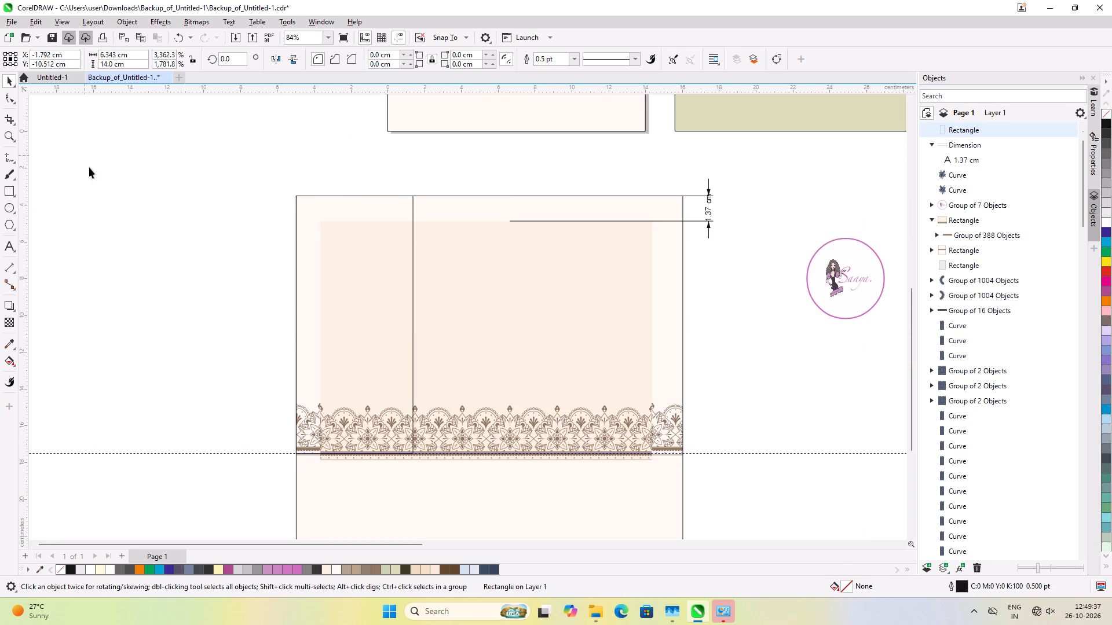
{"action": "left_click", "coordinate": [365, 321]}
{"action": "left_click", "coordinate": [487, 329], "text": "shift"}
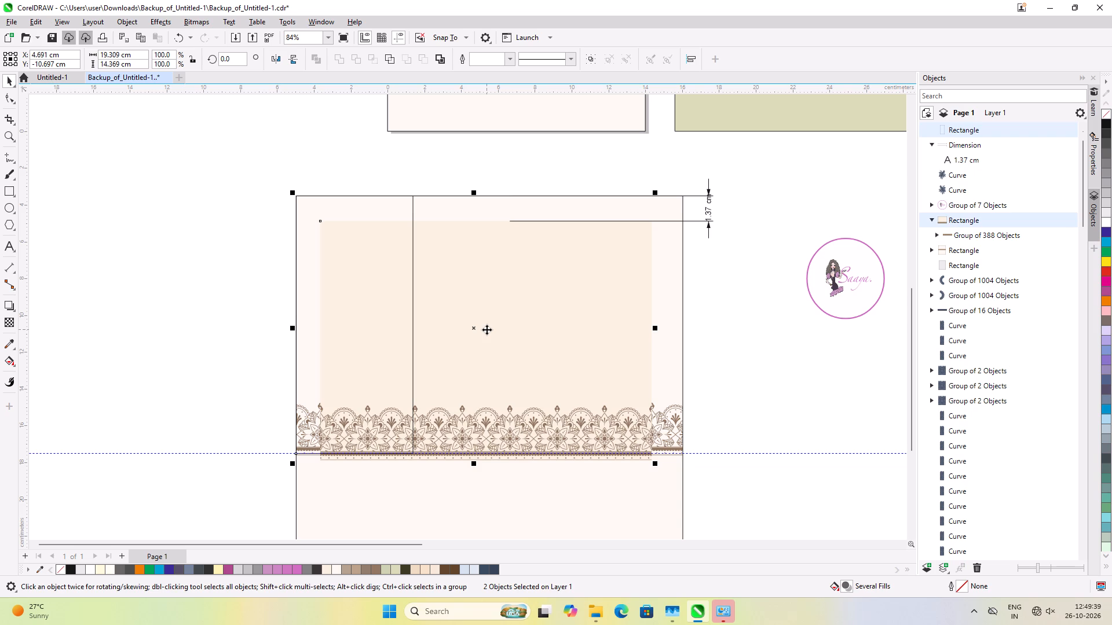
{"action": "left_click", "coordinate": [753, 385]}
{"action": "left_click", "coordinate": [526, 353]}
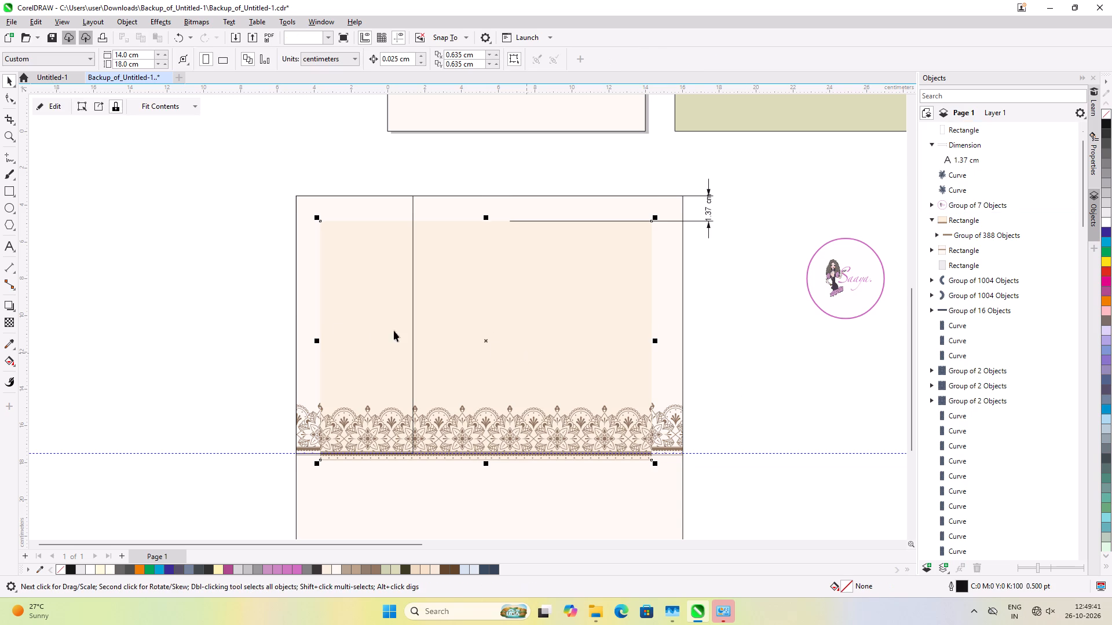
{"action": "left_click", "coordinate": [305, 312], "text": "shift"}
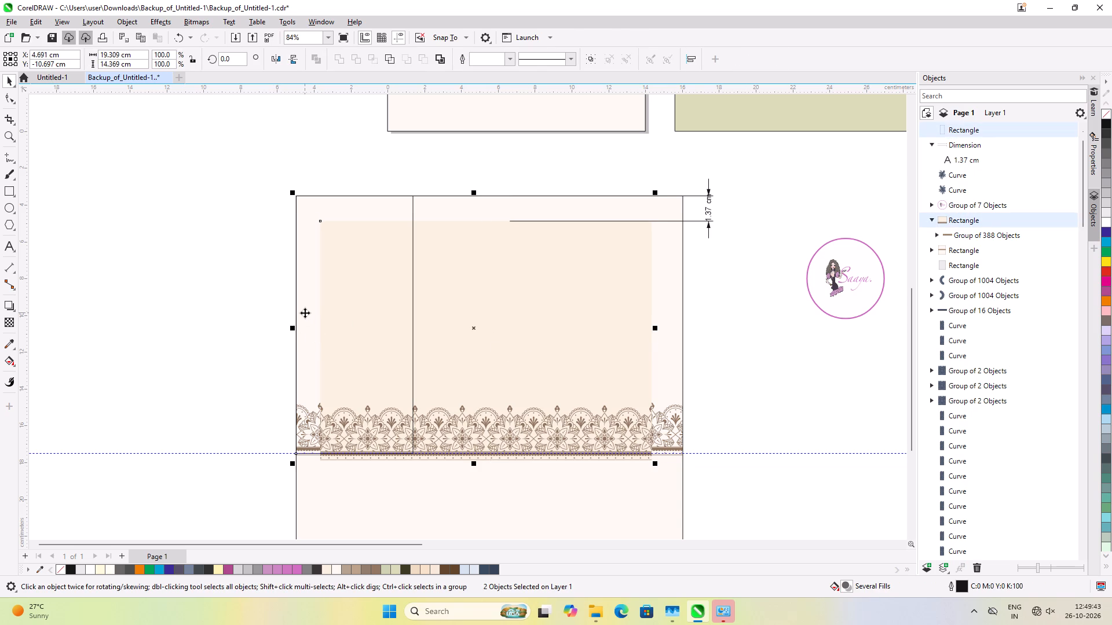
{"action": "key", "text": "b"}
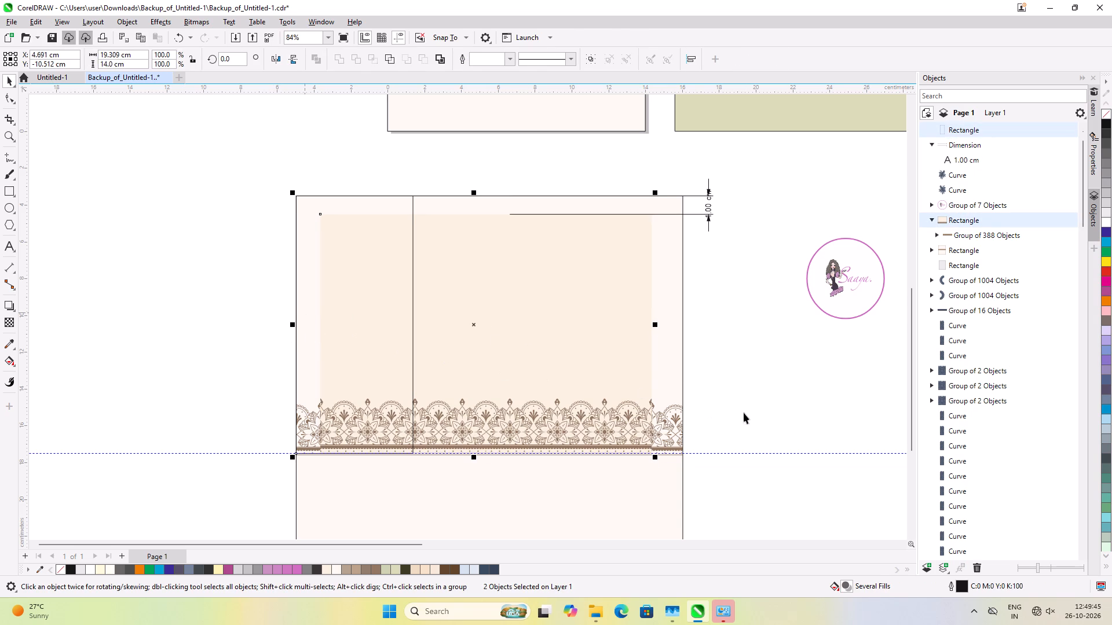
{"action": "left_click", "coordinate": [744, 413]}
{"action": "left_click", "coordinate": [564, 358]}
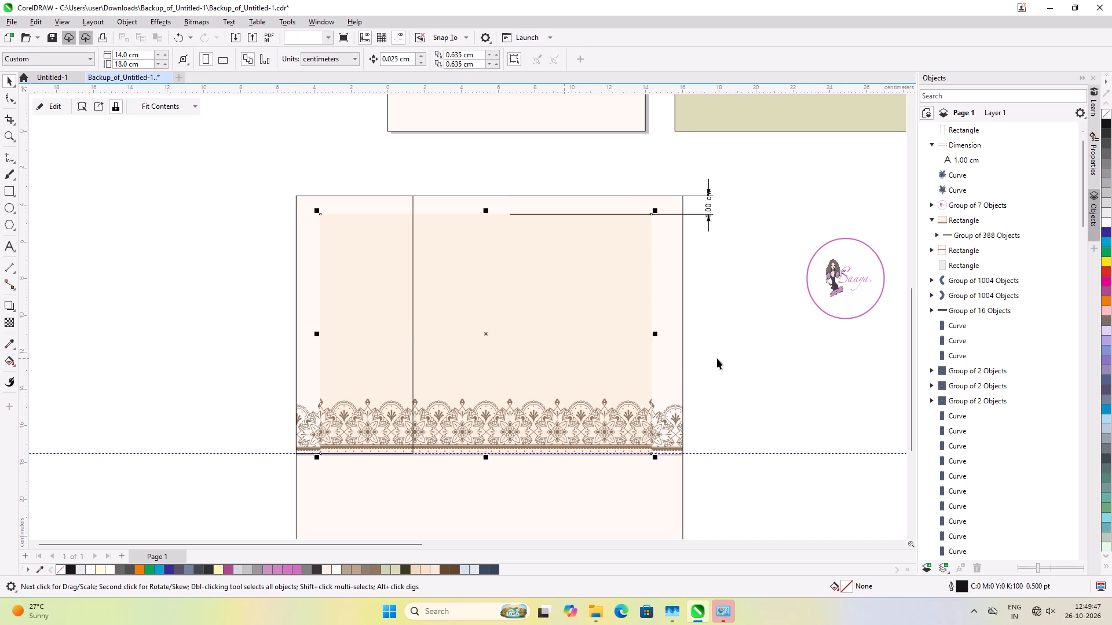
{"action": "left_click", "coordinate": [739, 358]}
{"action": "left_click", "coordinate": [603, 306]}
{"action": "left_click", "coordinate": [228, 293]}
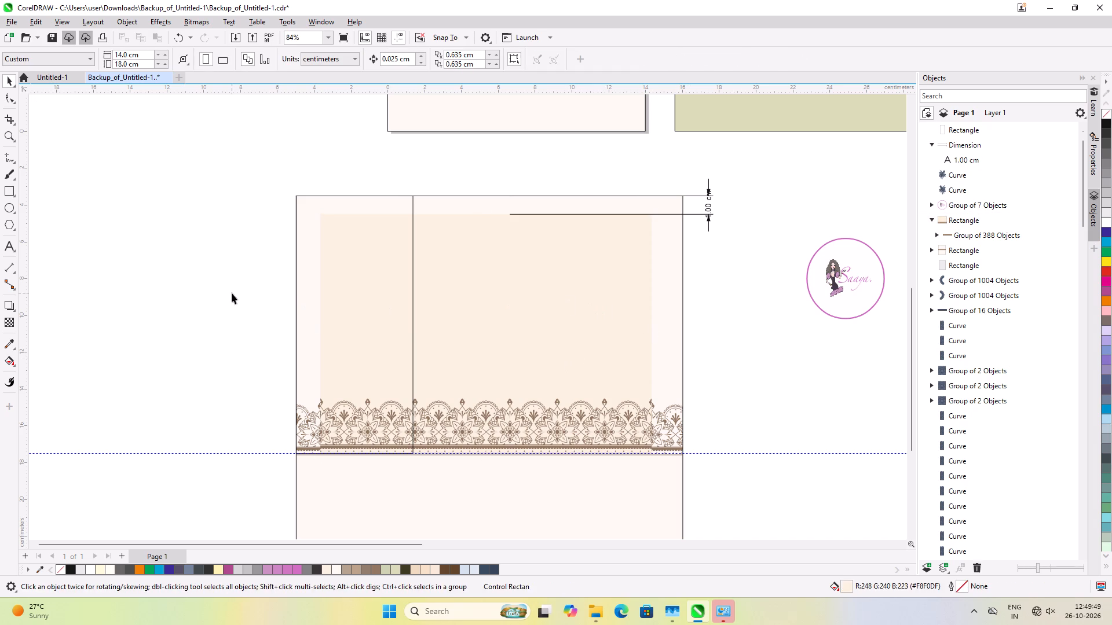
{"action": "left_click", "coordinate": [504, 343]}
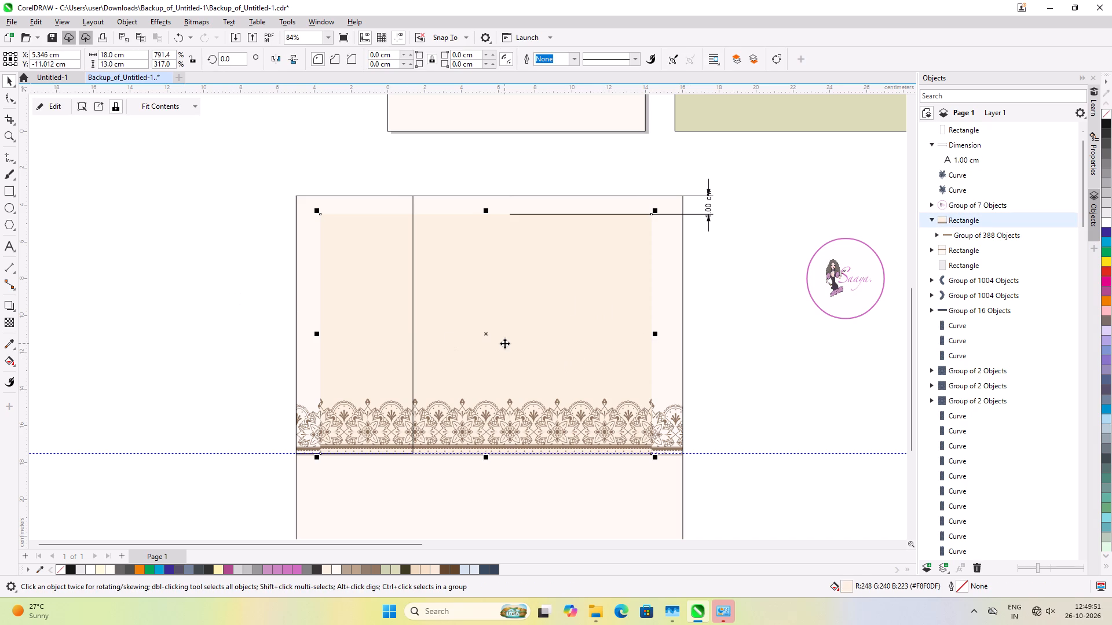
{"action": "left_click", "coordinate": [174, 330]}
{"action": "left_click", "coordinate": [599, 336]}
Add a horizontal dimension for the gap between the inner panel's right edge and the card's right edge.
{"action": "left_click", "coordinate": [16, 267]}
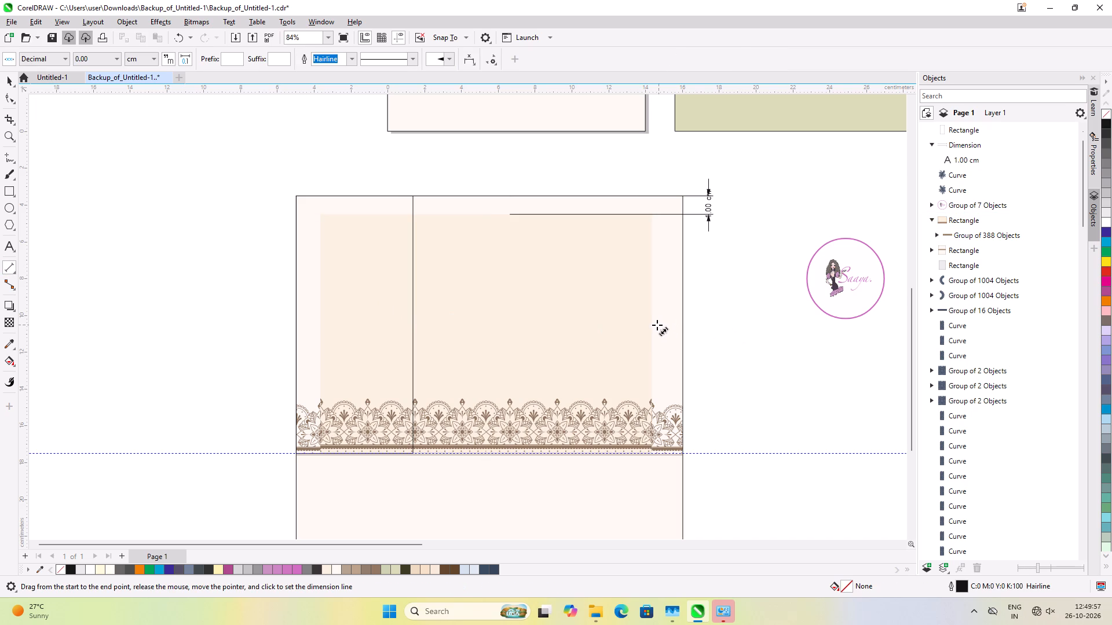
{"action": "left_click_drag", "start_coordinate": [654, 325], "coordinate": [684, 324]}
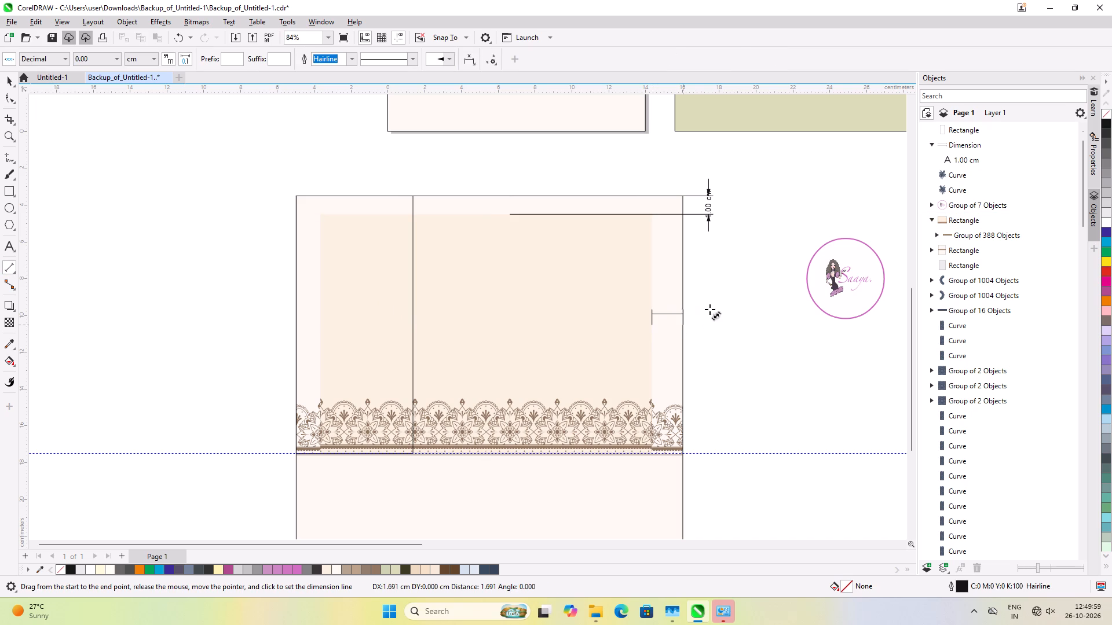
{"action": "left_click", "coordinate": [716, 341]}
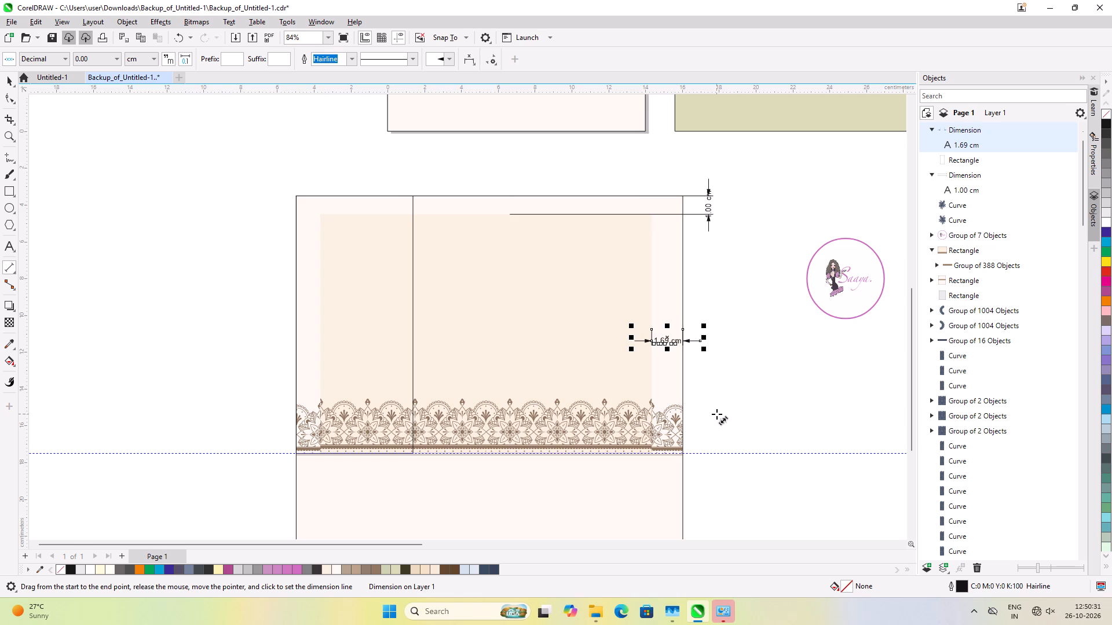
Set the patterned inner panel's width to 19 cm.
{"action": "left_click", "coordinate": [13, 79]}
{"action": "left_click", "coordinate": [481, 280]}
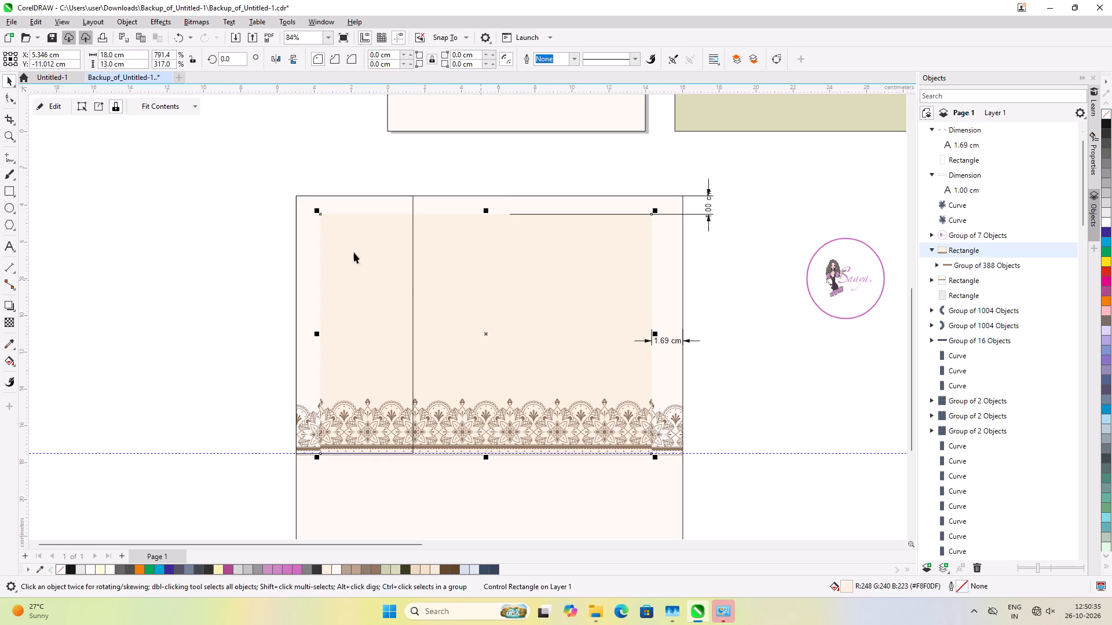
{"action": "left_click_drag", "start_coordinate": [112, 52], "coordinate": [65, 51]}
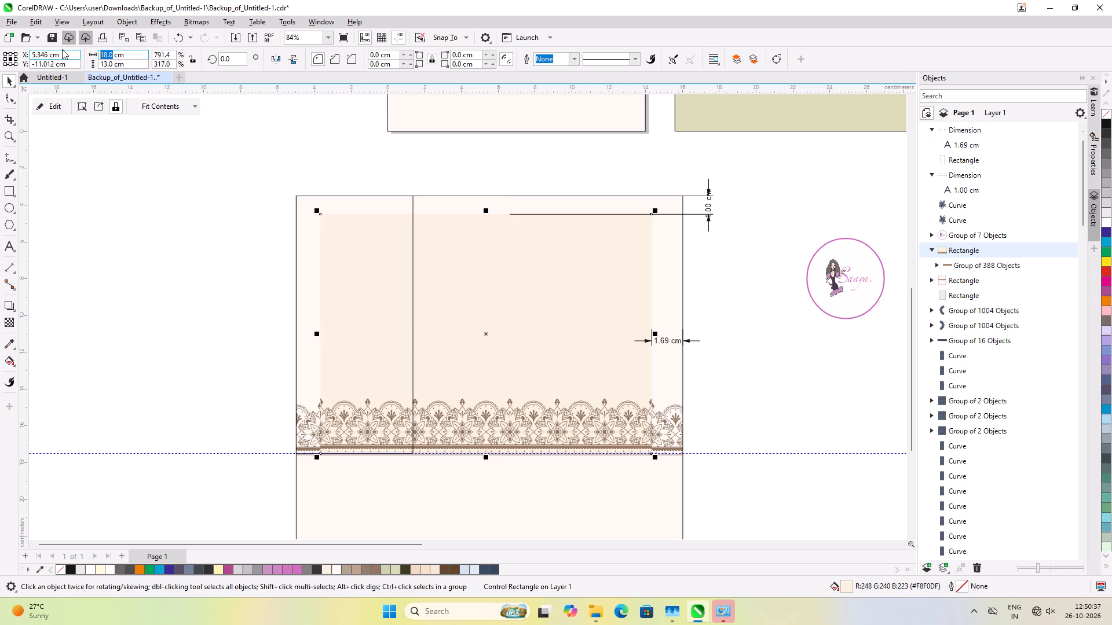
{"action": "type", "text": "16"}
{"action": "key", "text": "BackSpace"}
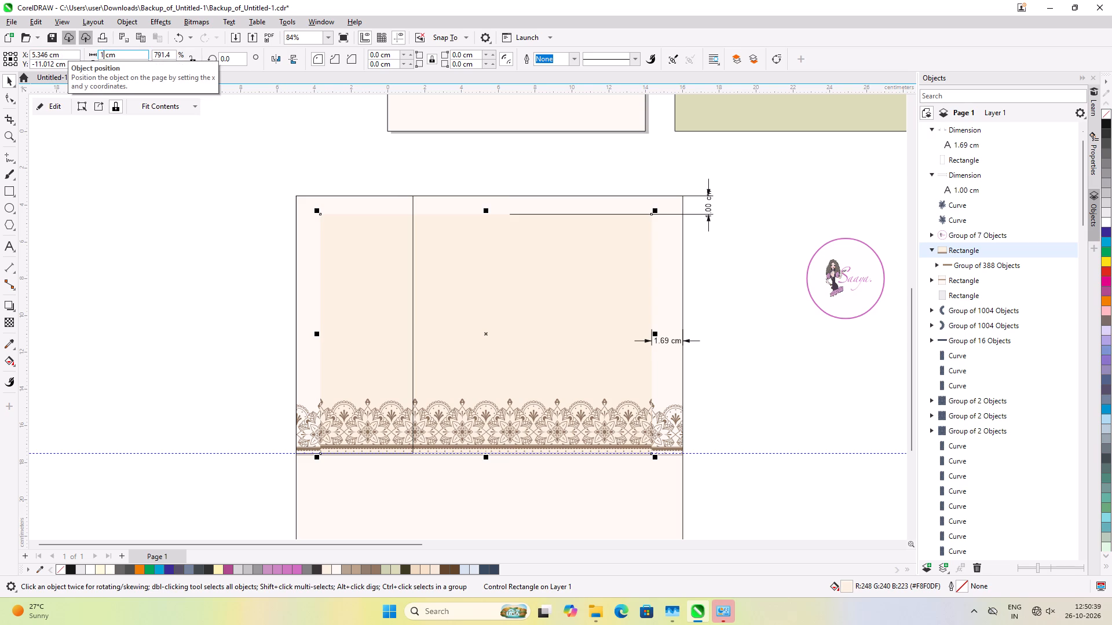
{"action": "key", "text": "9"}
{"action": "key", "text": "Return"}
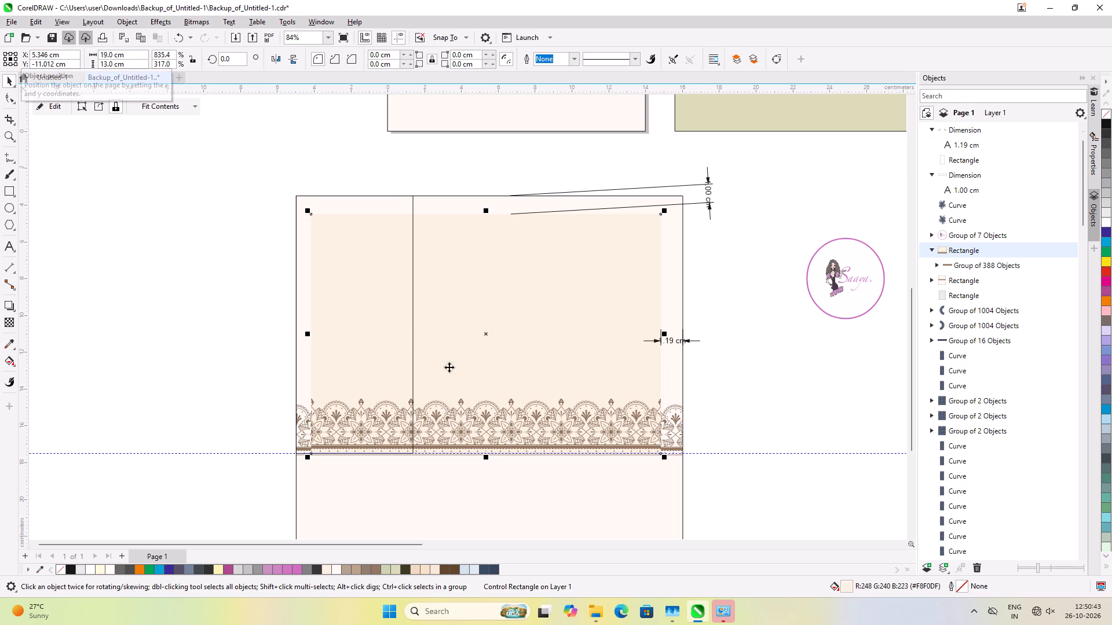
{"action": "left_click", "coordinate": [759, 366]}
Centre the inner panel horizontally on the 21 × 28 cm card.
{"action": "left_click", "coordinate": [520, 329]}
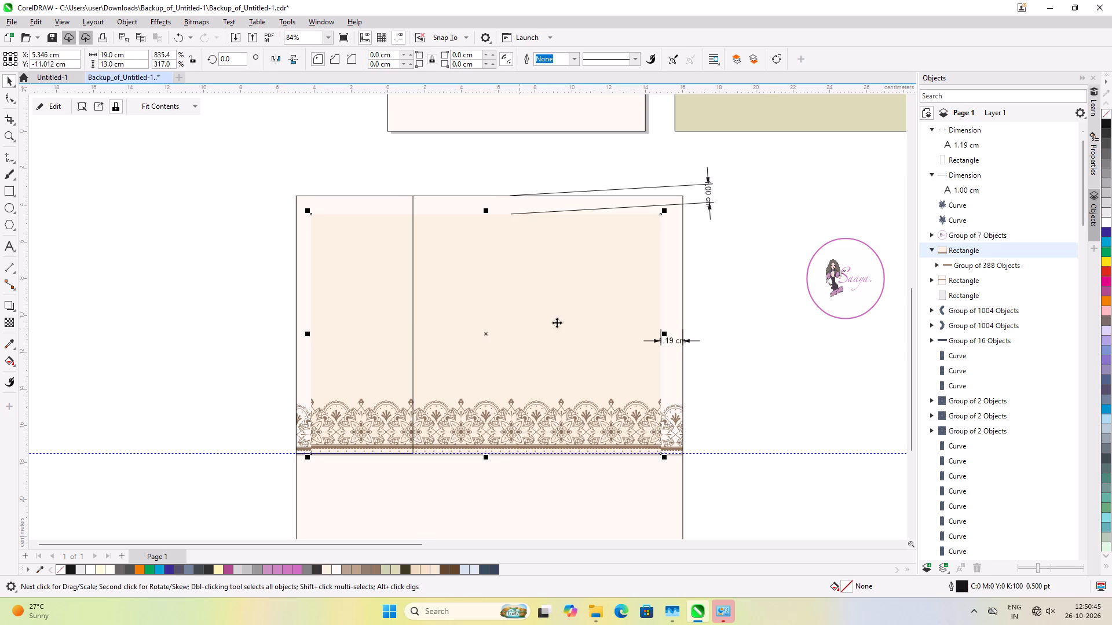
{"action": "left_click", "coordinate": [669, 291], "text": "shift"}
{"action": "key", "text": "c"}
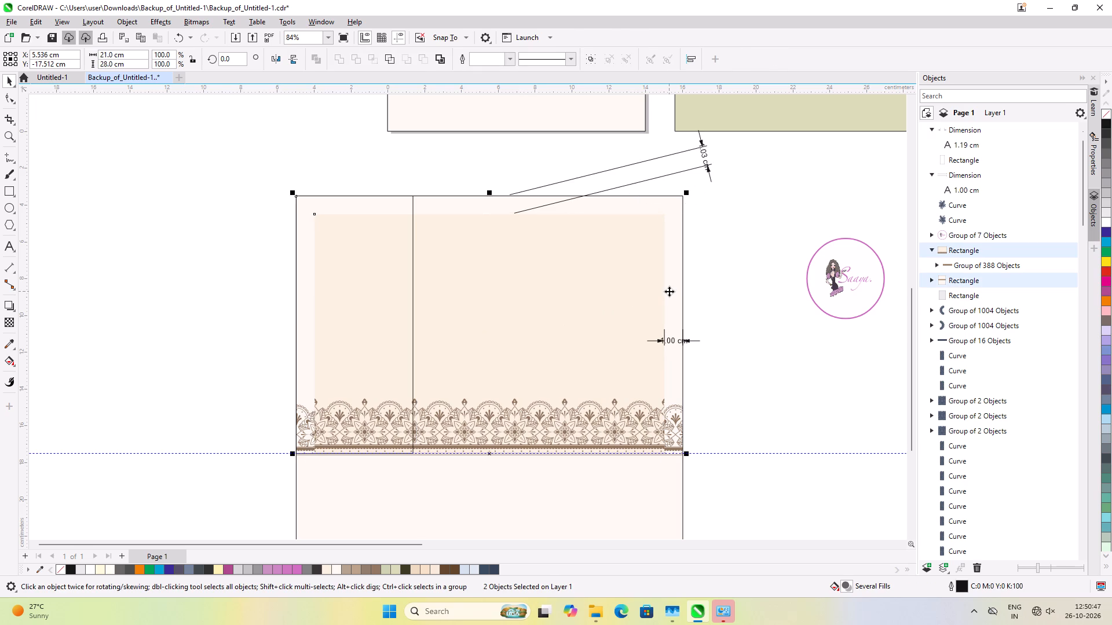
{"action": "left_click", "coordinate": [731, 295]}
Delete the skewed dimension of the top margin above the card's upper right.
{"action": "left_click", "coordinate": [694, 160]}
{"action": "left_click", "coordinate": [705, 164]}
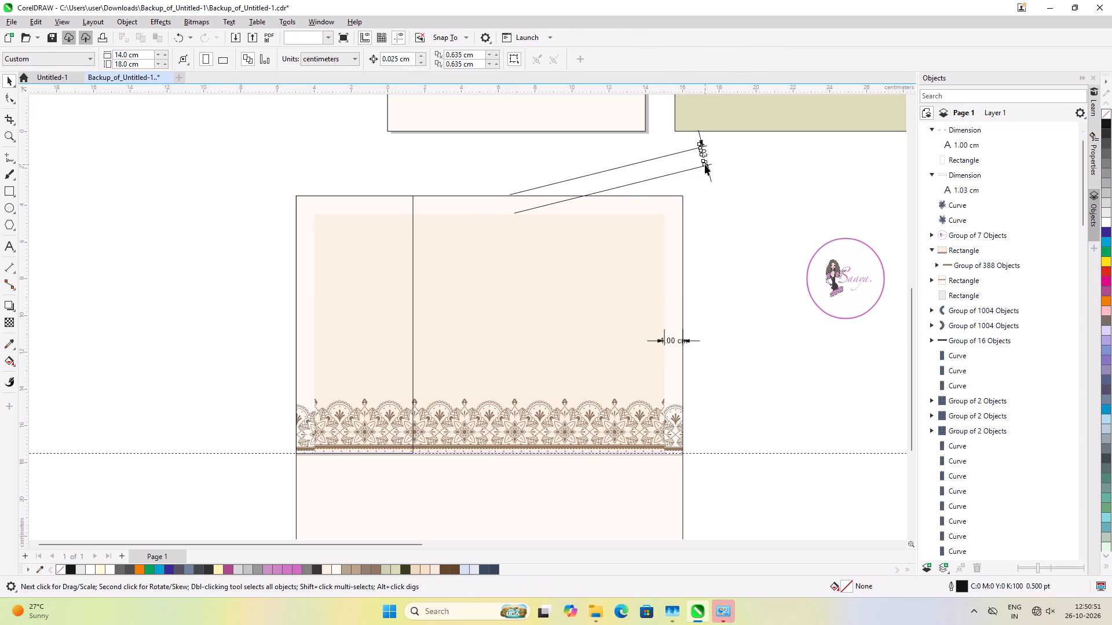
{"action": "key", "text": "Delete"}
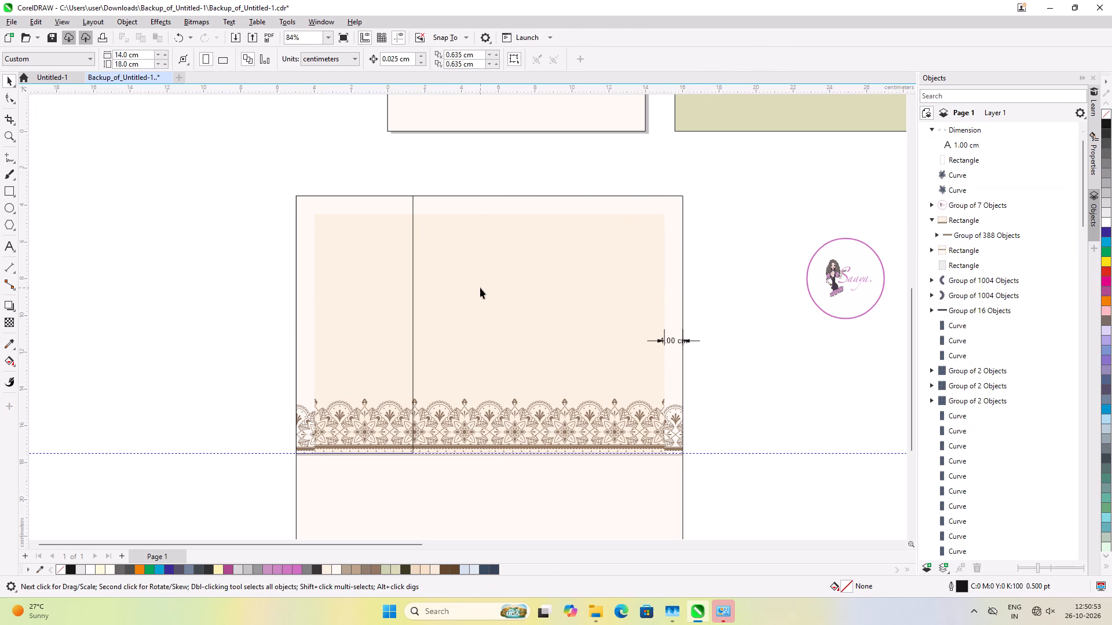
{"action": "left_click", "coordinate": [559, 289]}
{"action": "left_click", "coordinate": [294, 149]}
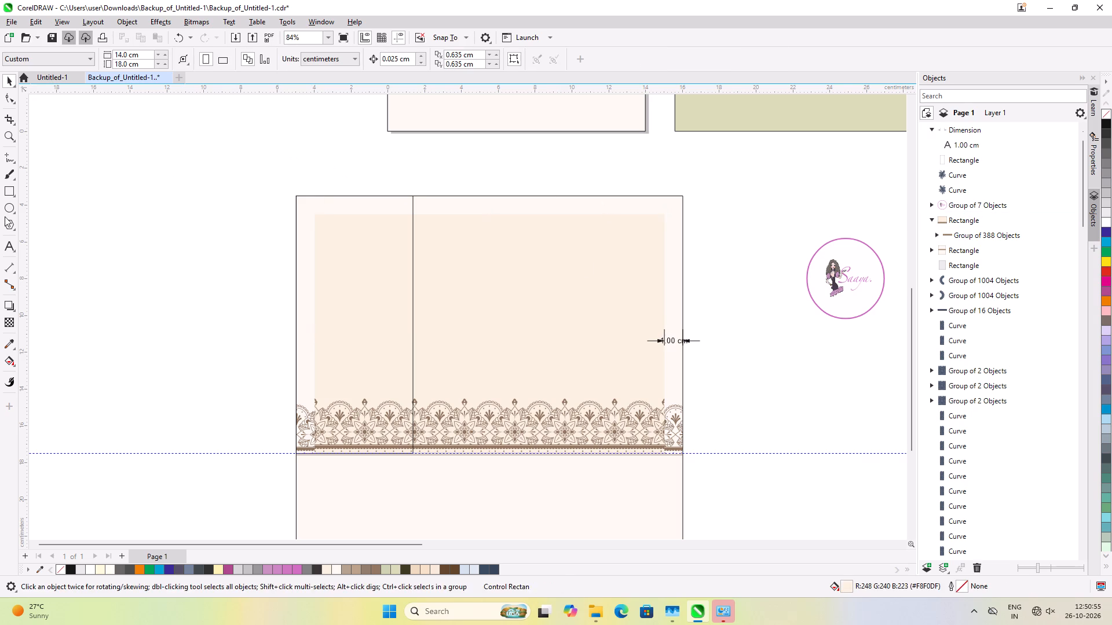
Add a new vertical dimension for the gap between the inner panel's top edge and the card's top edge.
{"action": "left_click", "coordinate": [11, 264]}
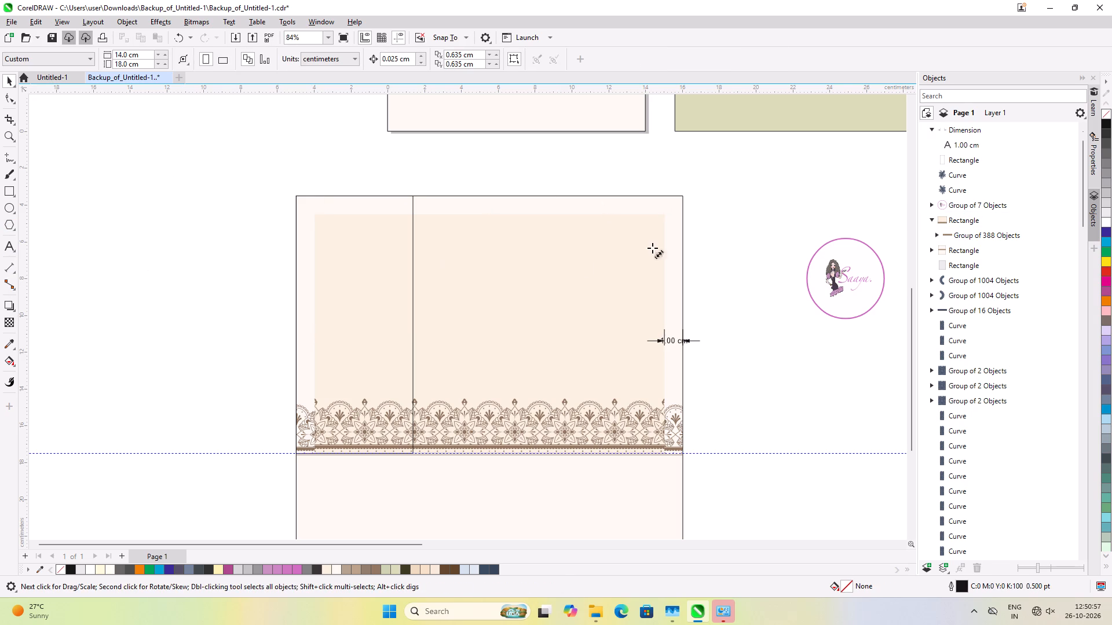
{"action": "left_click", "coordinate": [551, 215]}
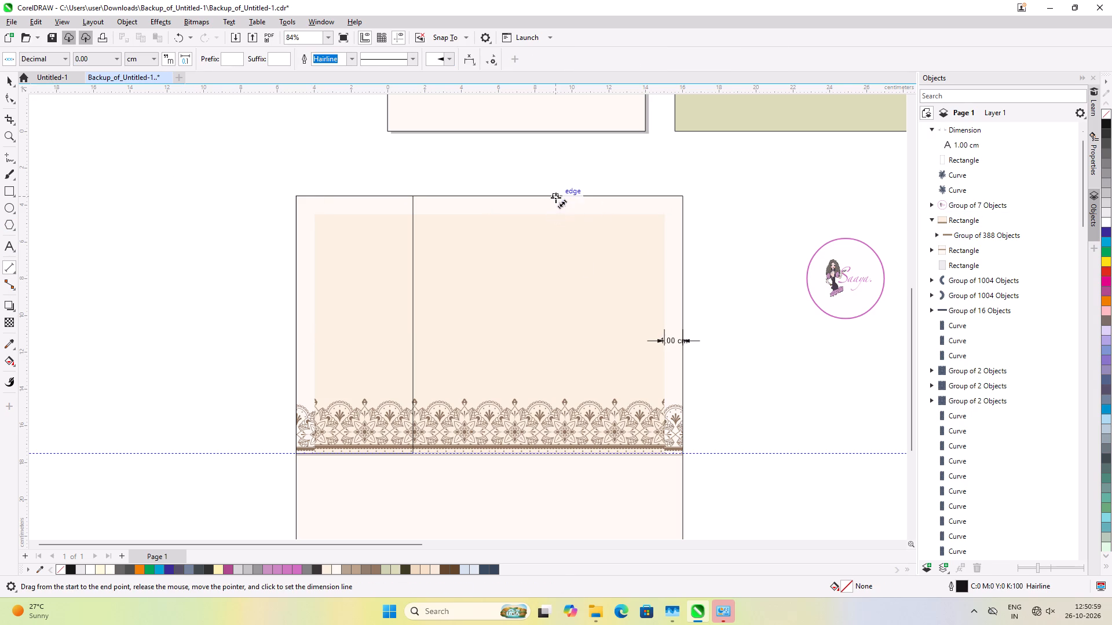
{"action": "left_click_drag", "start_coordinate": [551, 215], "coordinate": [551, 197]}
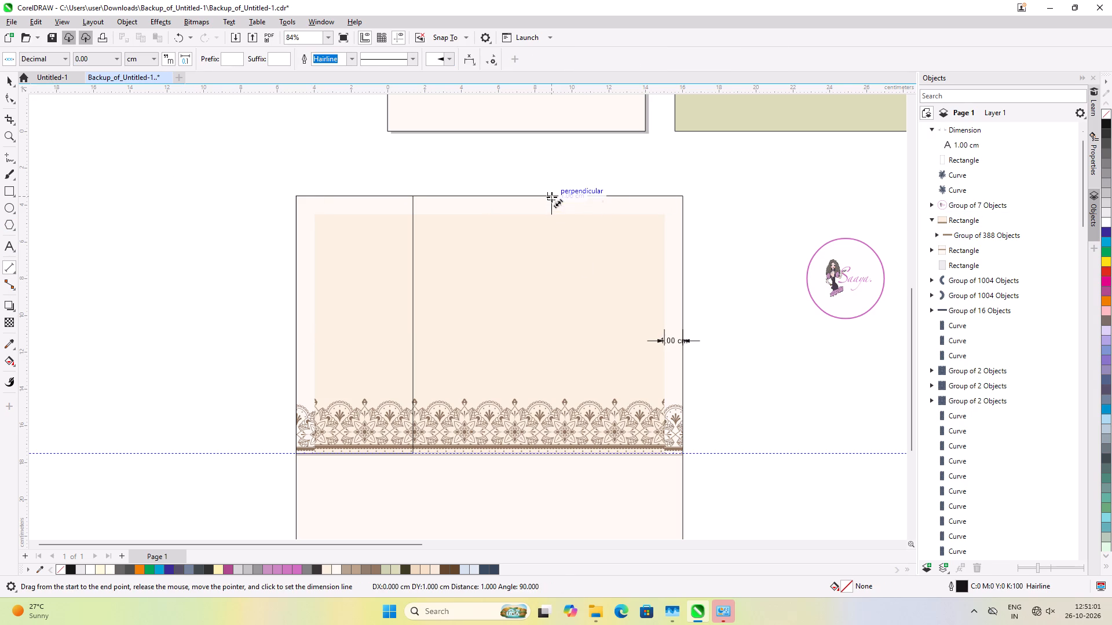
{"action": "left_click", "coordinate": [731, 196]}
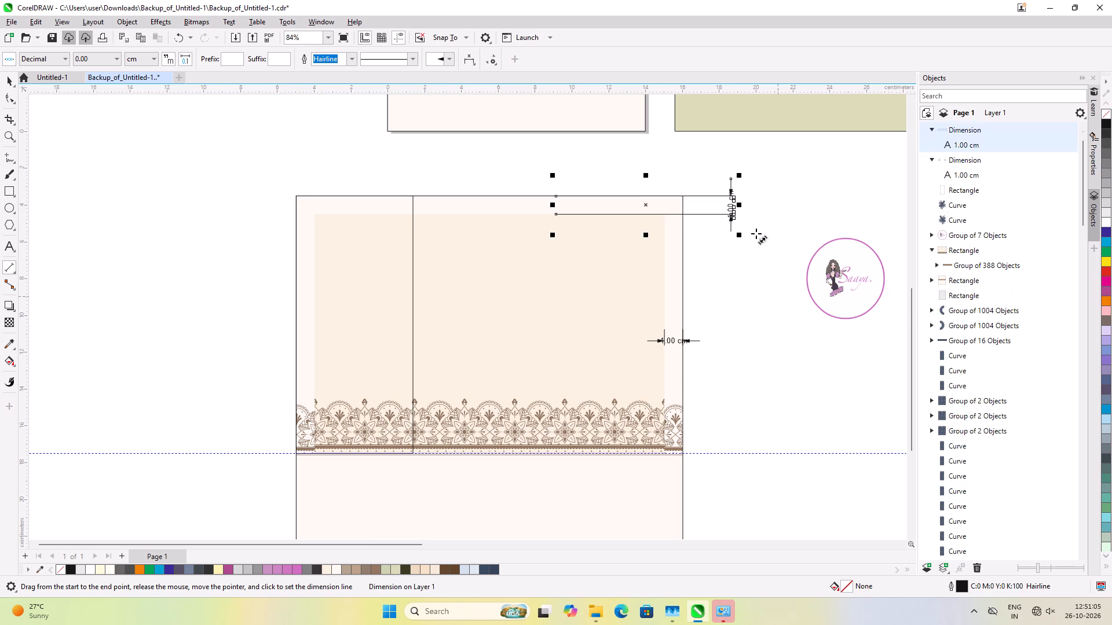
Add a second dimension of the right margin between panel and card, placing its dimension line above the card.
{"action": "scroll", "coordinate": [756, 233], "scroll_direction": "up", "scroll_amount": 6}
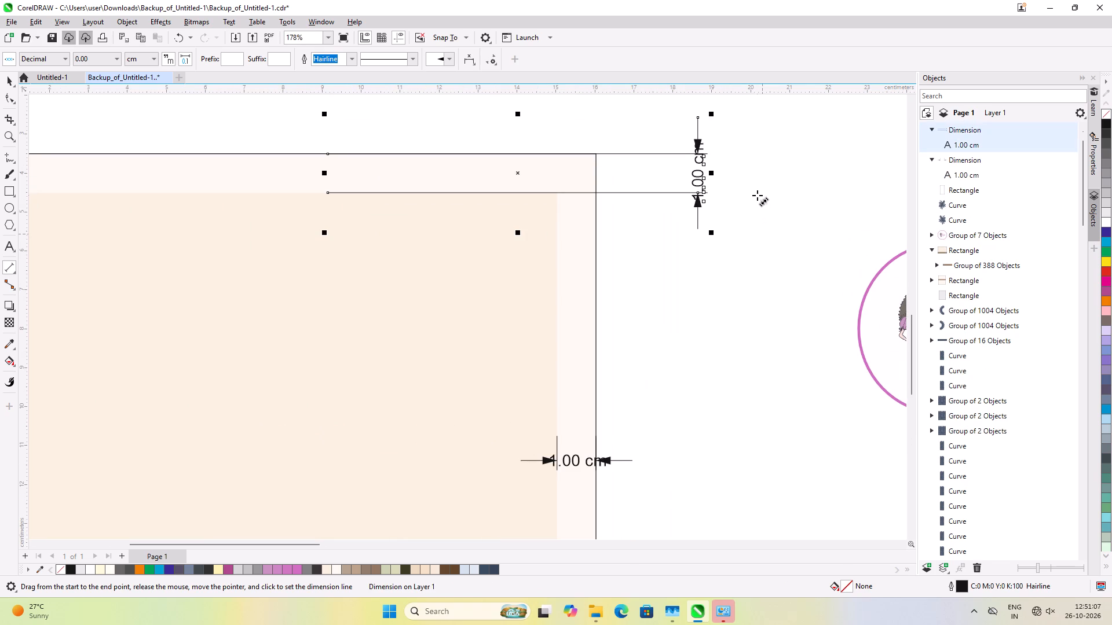
{"action": "scroll", "coordinate": [757, 195], "scroll_direction": "down", "scroll_amount": 2}
{"action": "left_click_drag", "start_coordinate": [605, 347], "coordinate": [637, 347]}
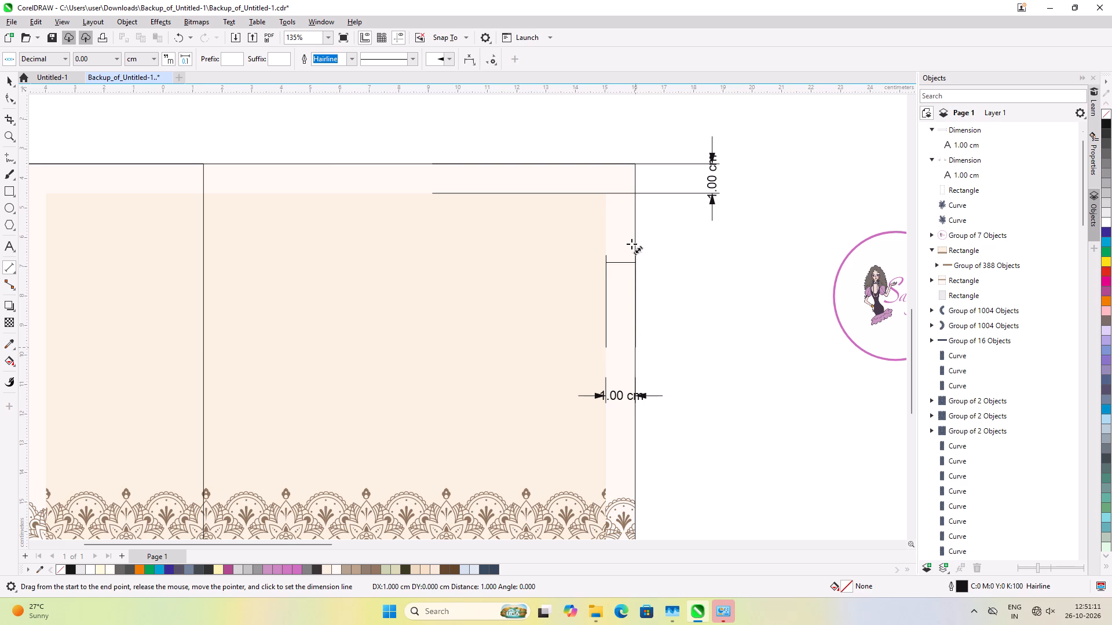
{"action": "left_click", "coordinate": [608, 128]}
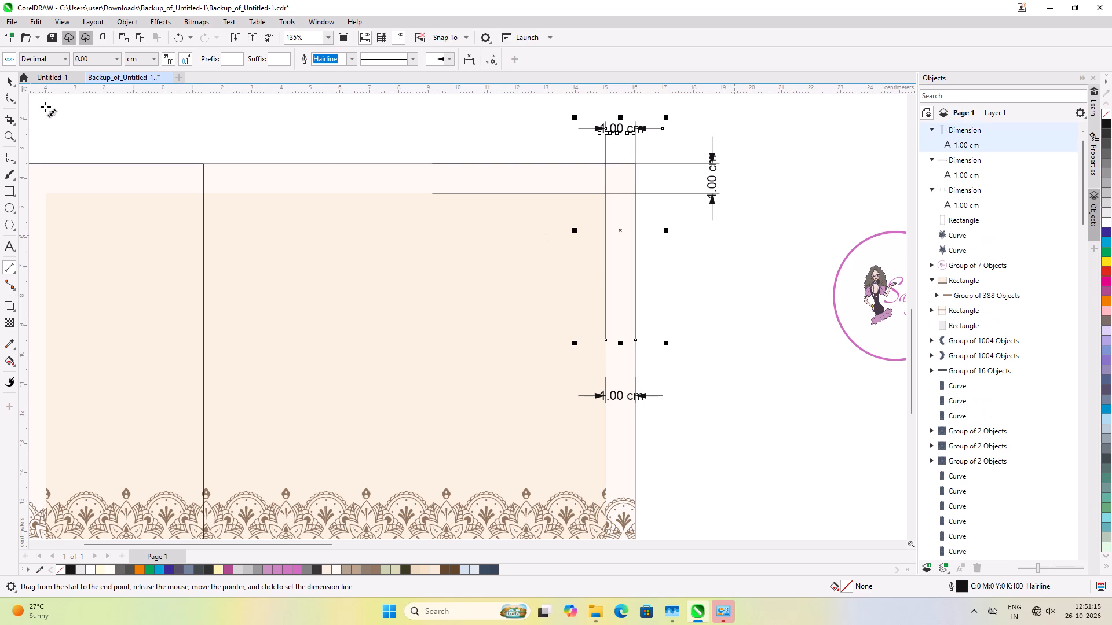
Delete the three margin dimensions: the top margin's vertical one and both horizontal ones at the card's right edge.
{"action": "left_click", "coordinate": [8, 83]}
{"action": "left_click", "coordinate": [120, 134]}
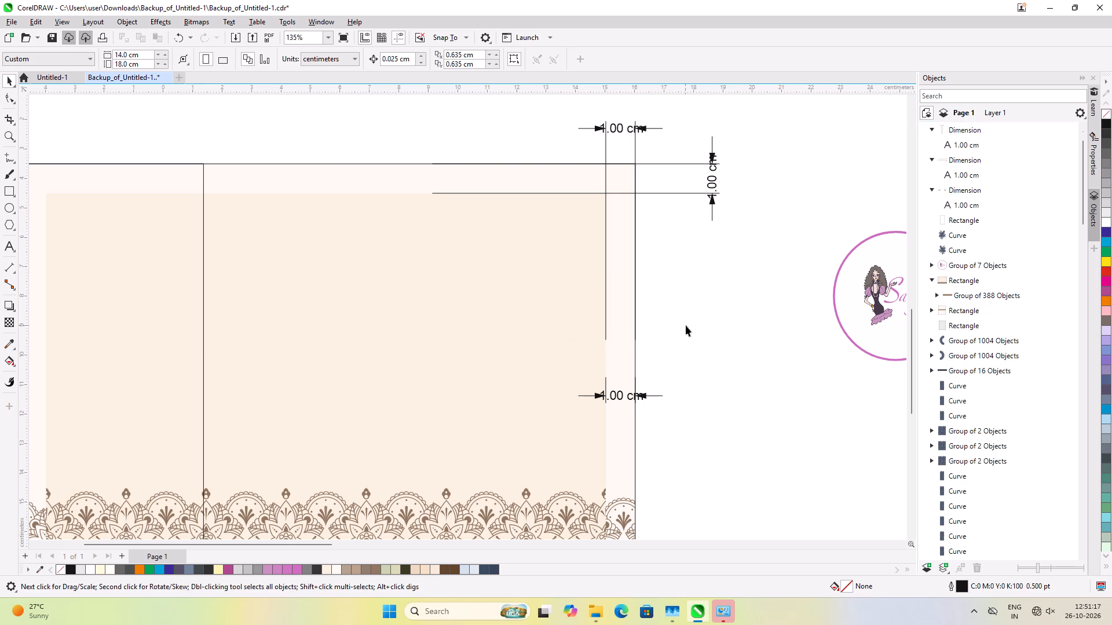
{"action": "left_click", "coordinate": [714, 204]}
{"action": "key", "text": "End"}
{"action": "left_click", "coordinate": [703, 193]}
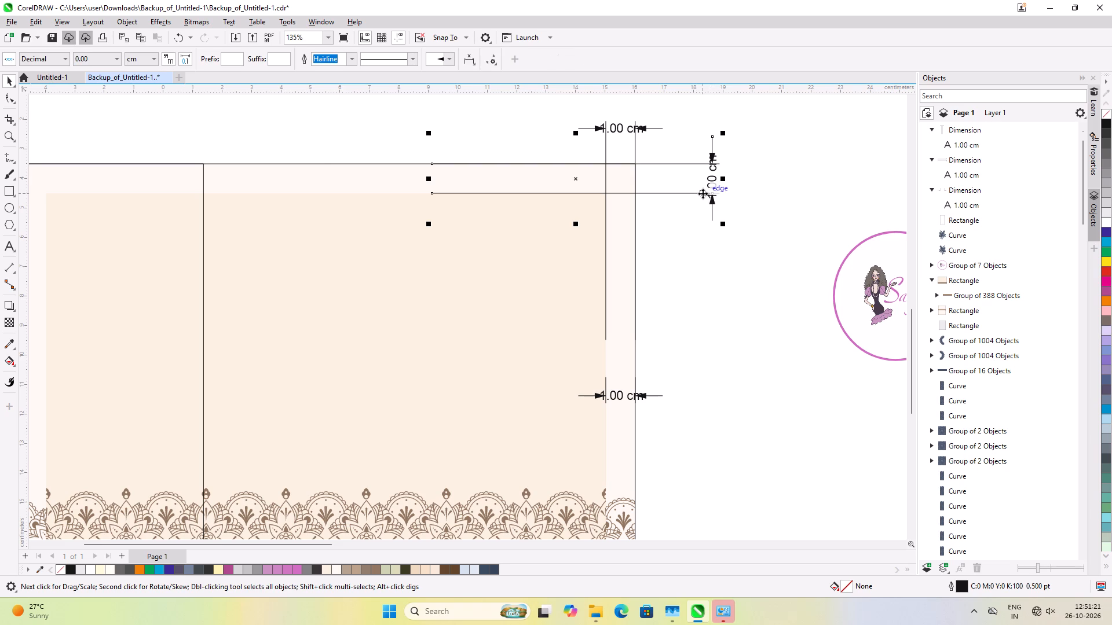
{"action": "key", "text": "End"}
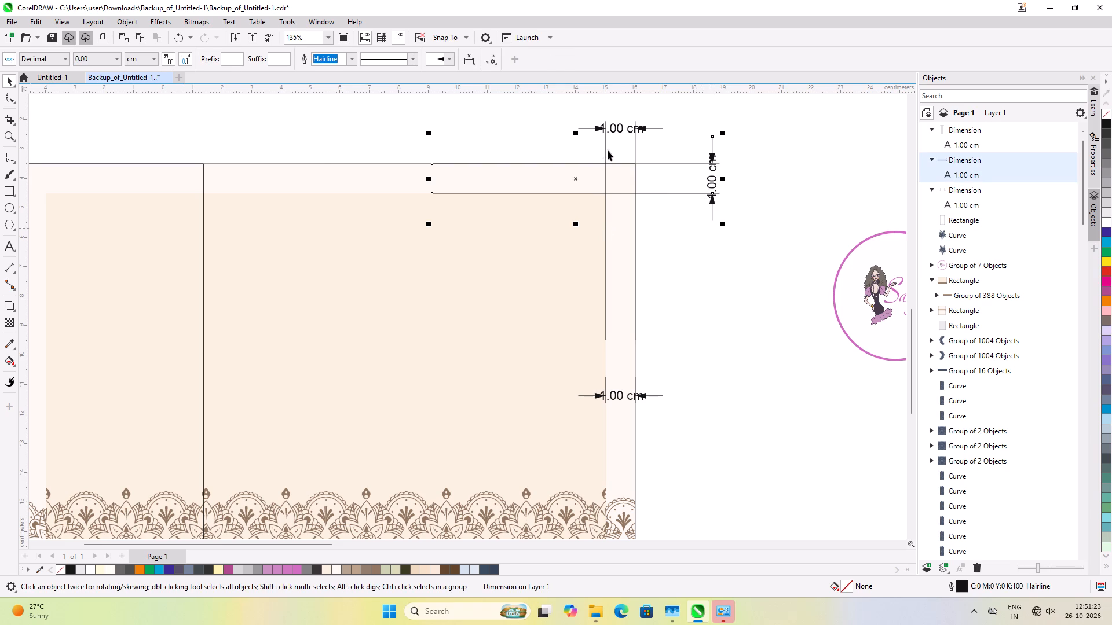
{"action": "key", "text": "Delete"}
{"action": "left_click", "coordinate": [608, 148]}
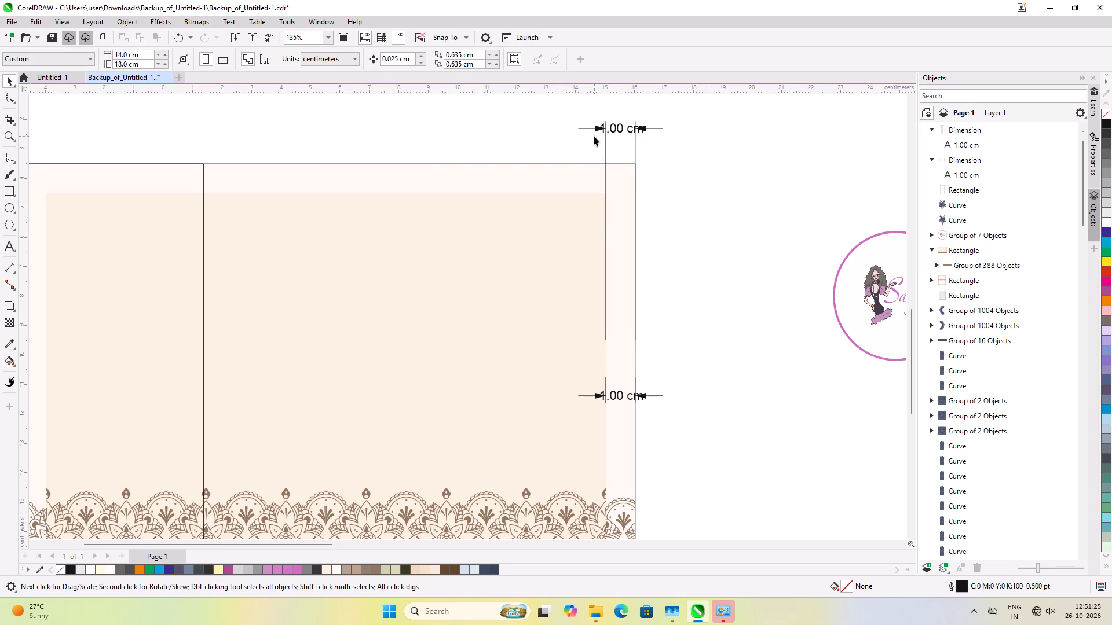
{"action": "left_click", "coordinate": [605, 127]}
{"action": "key", "text": "Delete"}
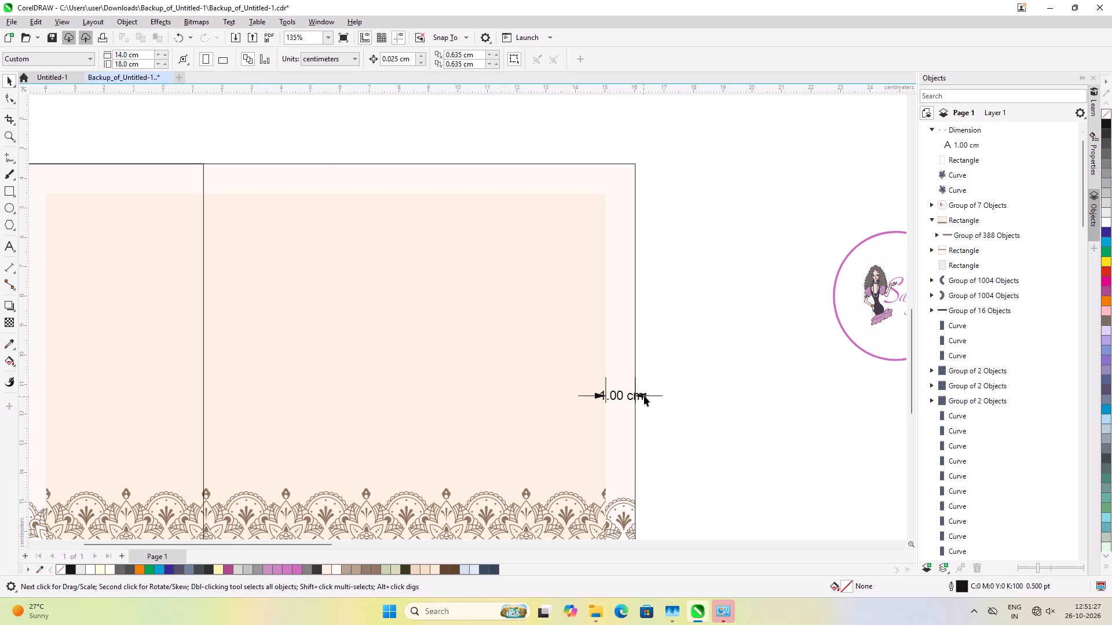
{"action": "left_click", "coordinate": [644, 395]}
{"action": "key", "text": "Delete"}
Delete the narrow outlined rectangle covering the left part of the card's upper half.
{"action": "scroll", "coordinate": [715, 253], "scroll_direction": "down", "scroll_amount": 7}
{"action": "scroll", "coordinate": [526, 361], "scroll_direction": "up", "scroll_amount": 4}
{"action": "left_click", "coordinate": [403, 265]}
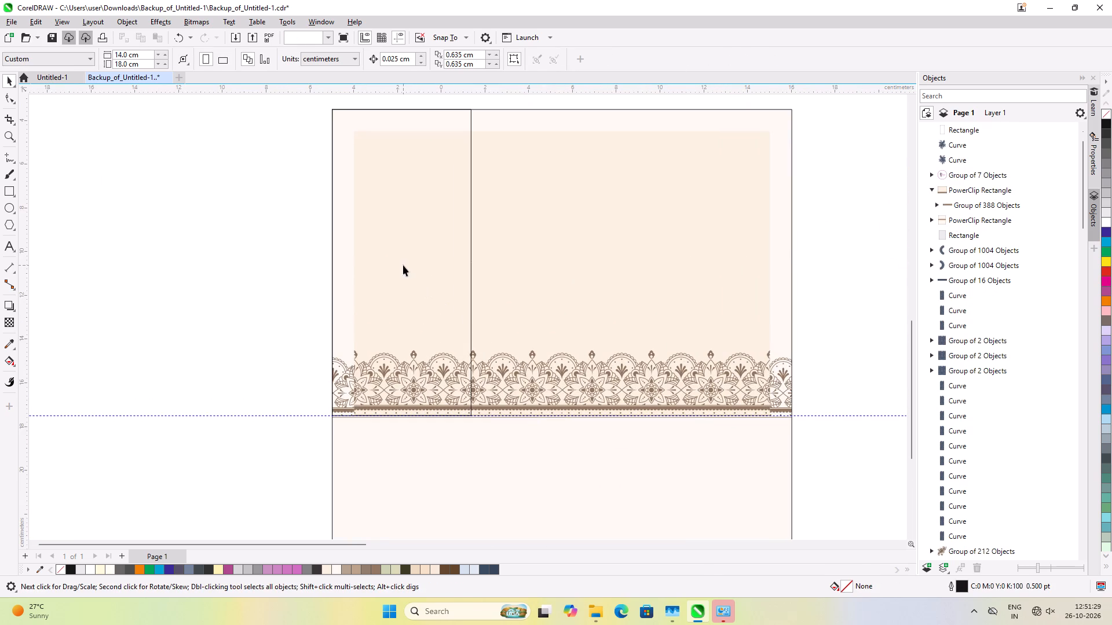
{"action": "left_click_drag", "start_coordinate": [382, 265], "coordinate": [145, 263]}
{"action": "key", "text": "Delete"}
{"action": "left_click", "coordinate": [145, 263]}
{"action": "key", "text": "Delete"}
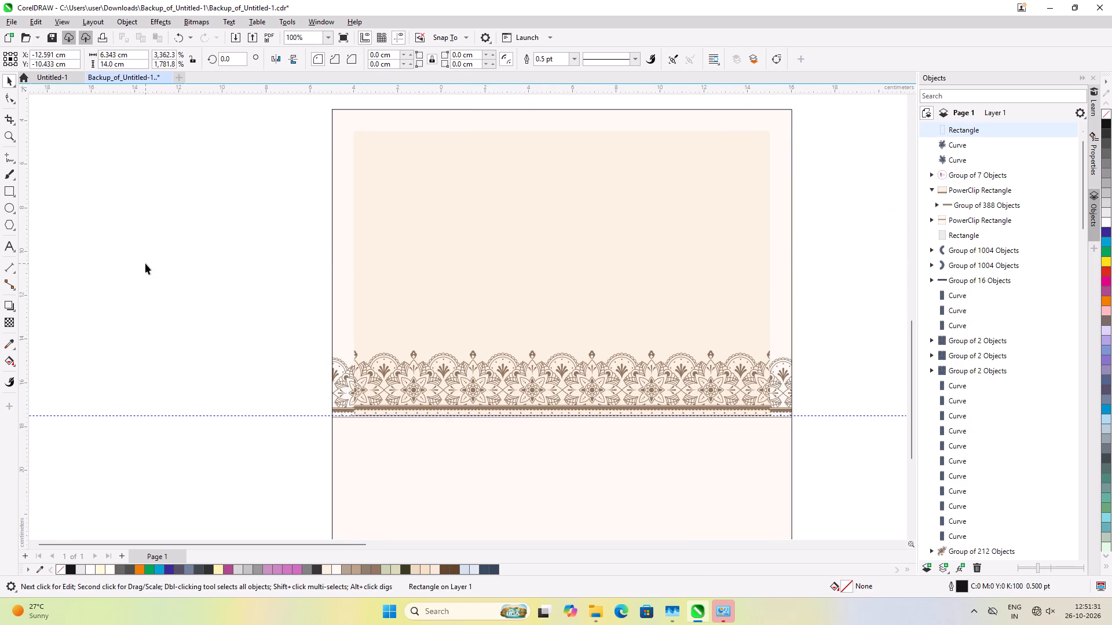
Edit the card's PowerClip and delete the old lace border inside it that shows beside the inner panel.
{"action": "left_click", "coordinate": [207, 309]}
{"action": "left_click", "coordinate": [578, 385]}
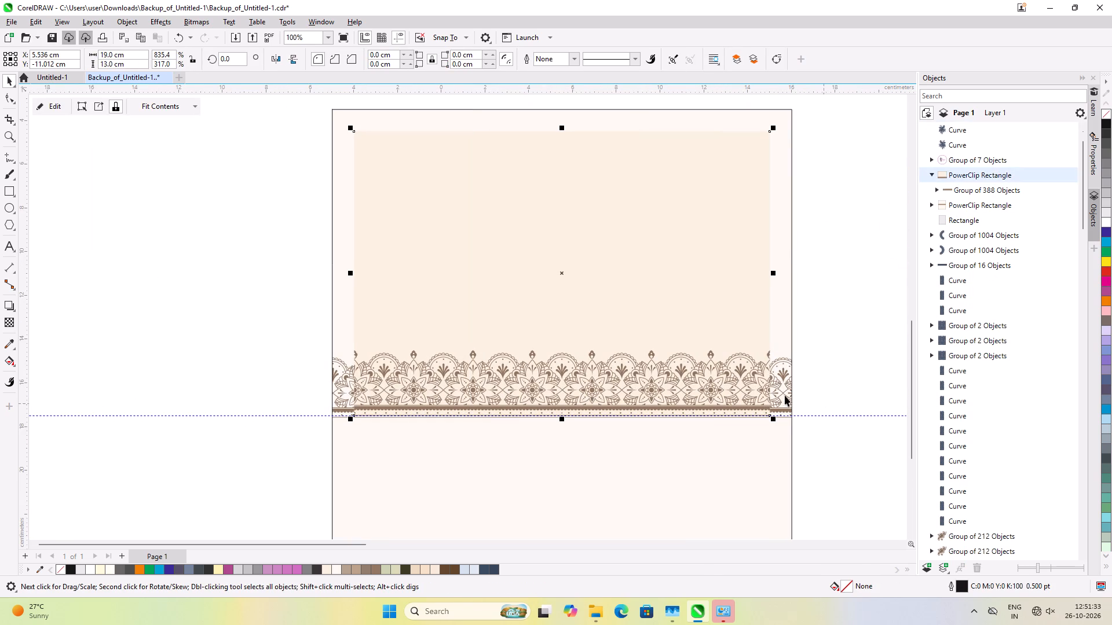
{"action": "double_click", "coordinate": [780, 392]}
{"action": "left_click", "coordinate": [780, 392]}
{"action": "key", "text": "Delete"}
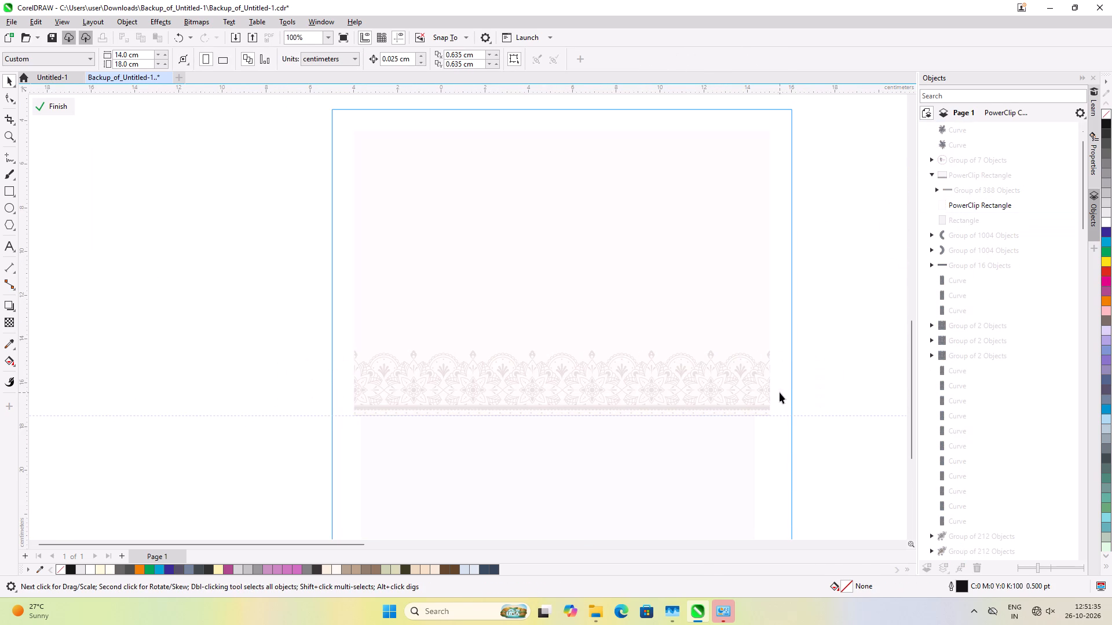
{"action": "left_click", "coordinate": [57, 109]}
{"action": "left_click", "coordinate": [118, 252]}
Set the frame type of the now empty 21 × 28 cm card PowerClip to None.
{"action": "scroll", "coordinate": [519, 273], "scroll_direction": "down", "scroll_amount": 4}
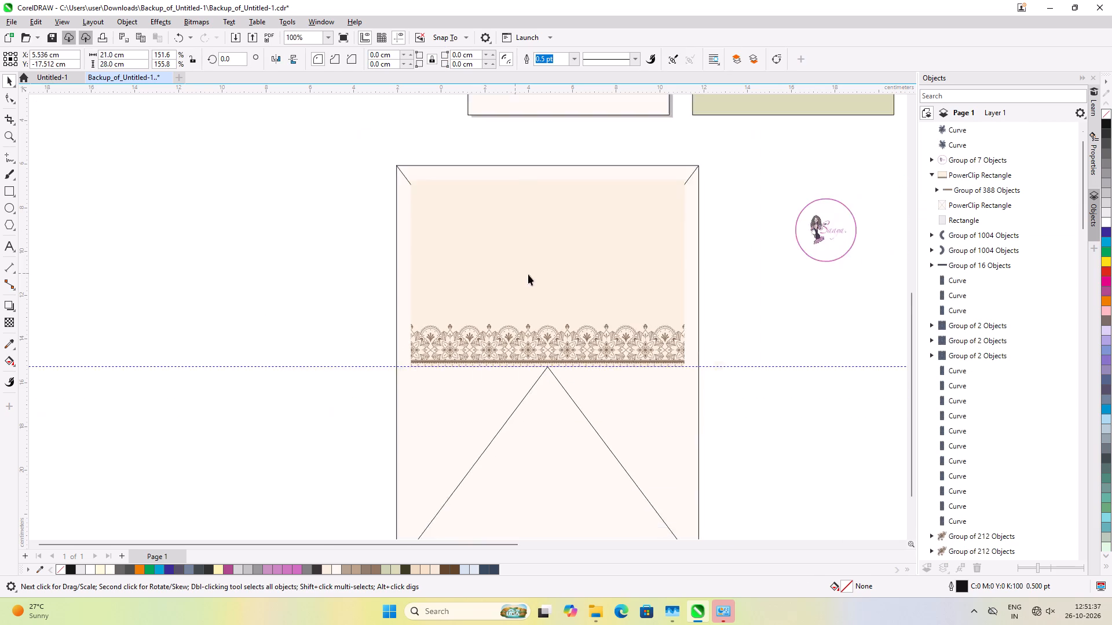
{"action": "scroll", "coordinate": [528, 274], "scroll_direction": "down", "scroll_amount": 1}
{"action": "left_click", "coordinate": [601, 393]}
{"action": "right_click", "coordinate": [601, 393]}
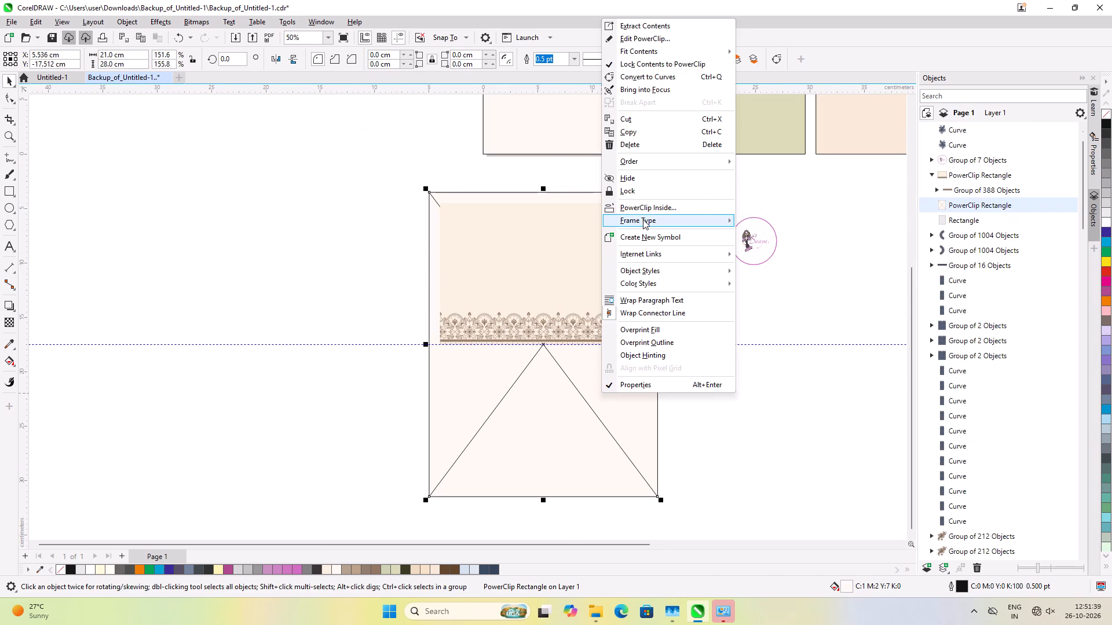
{"action": "left_click", "coordinate": [643, 219]}
{"action": "left_click", "coordinate": [766, 255]}
{"action": "left_click", "coordinate": [775, 400]}
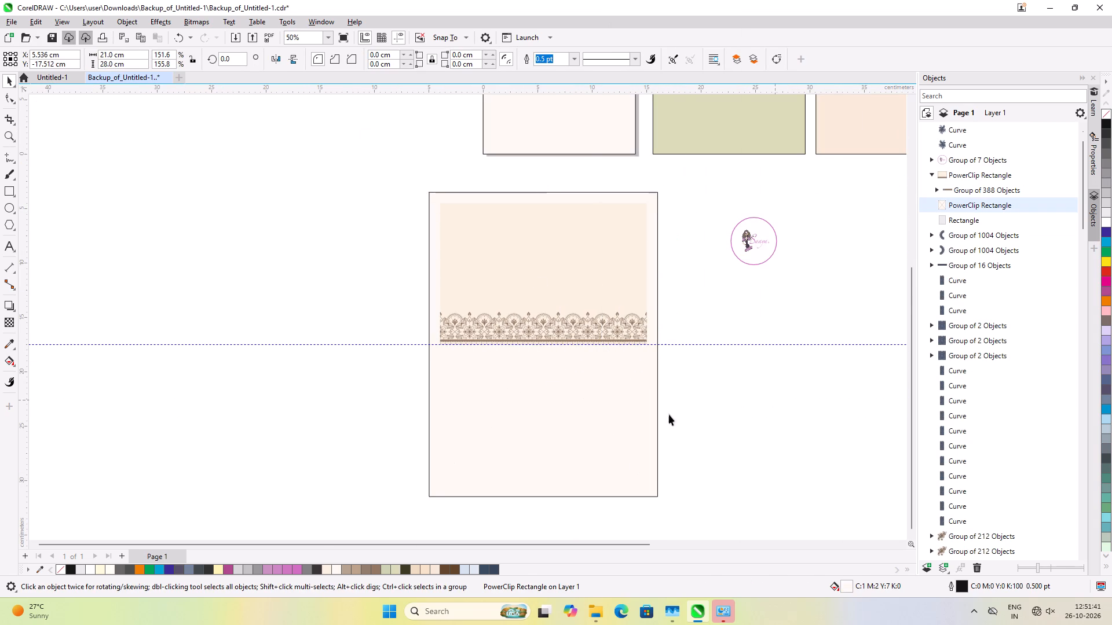
Give the 19 × 13 cm inner panel a black outline.
{"action": "left_click", "coordinate": [501, 414]}
{"action": "left_click", "coordinate": [482, 293]}
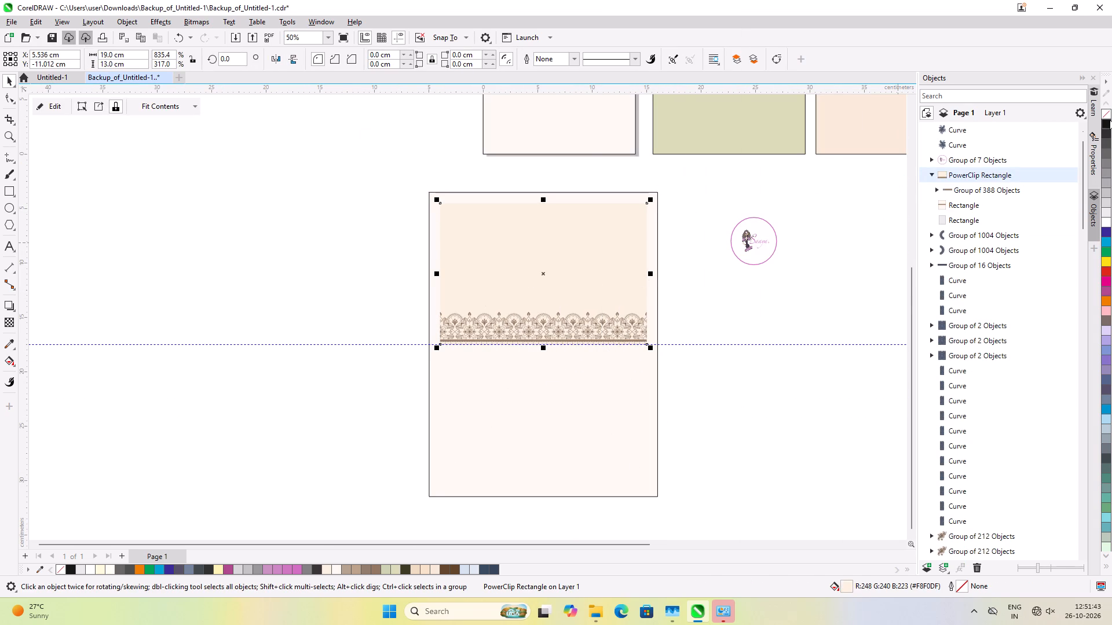
{"action": "right_click", "coordinate": [1106, 124]}
{"action": "left_click", "coordinate": [800, 393]}
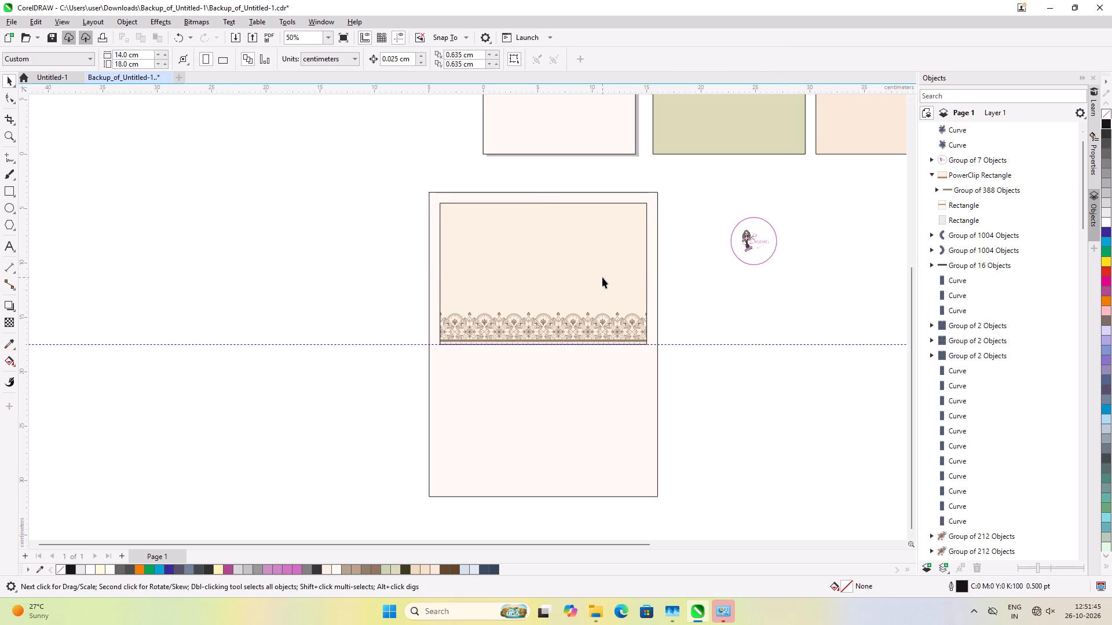
Centre the round logo group horizontally and vertically on the large card's inner panel.
{"action": "scroll", "coordinate": [488, 369], "scroll_direction": "down", "scroll_amount": 7}
{"action": "scroll", "coordinate": [547, 187], "scroll_direction": "up", "scroll_amount": 2}
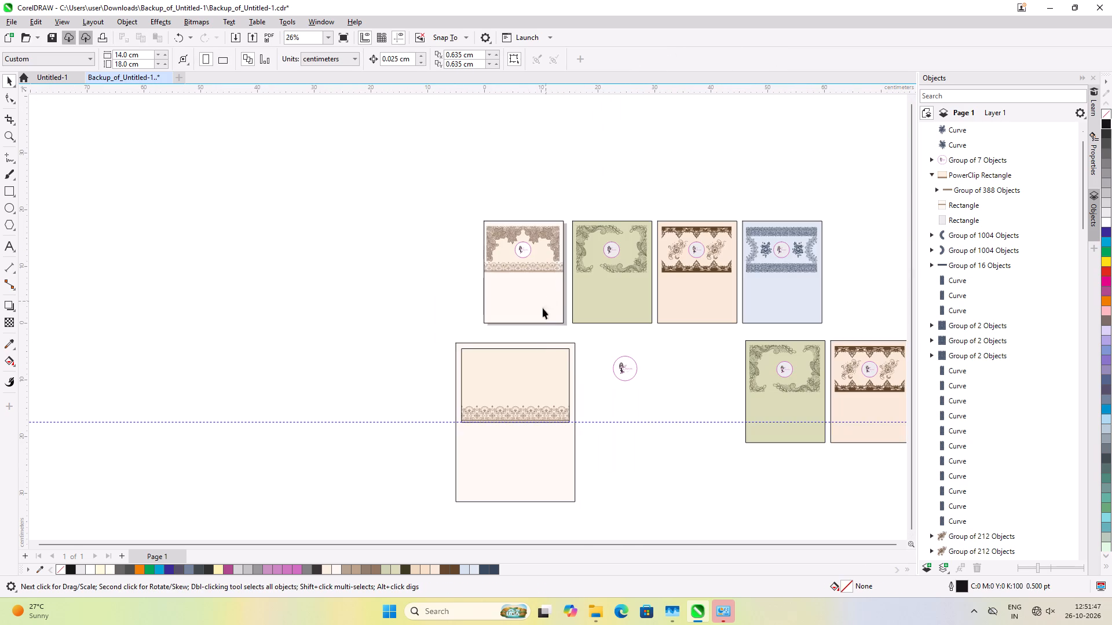
{"action": "scroll", "coordinate": [517, 455], "scroll_direction": "up", "scroll_amount": 5}
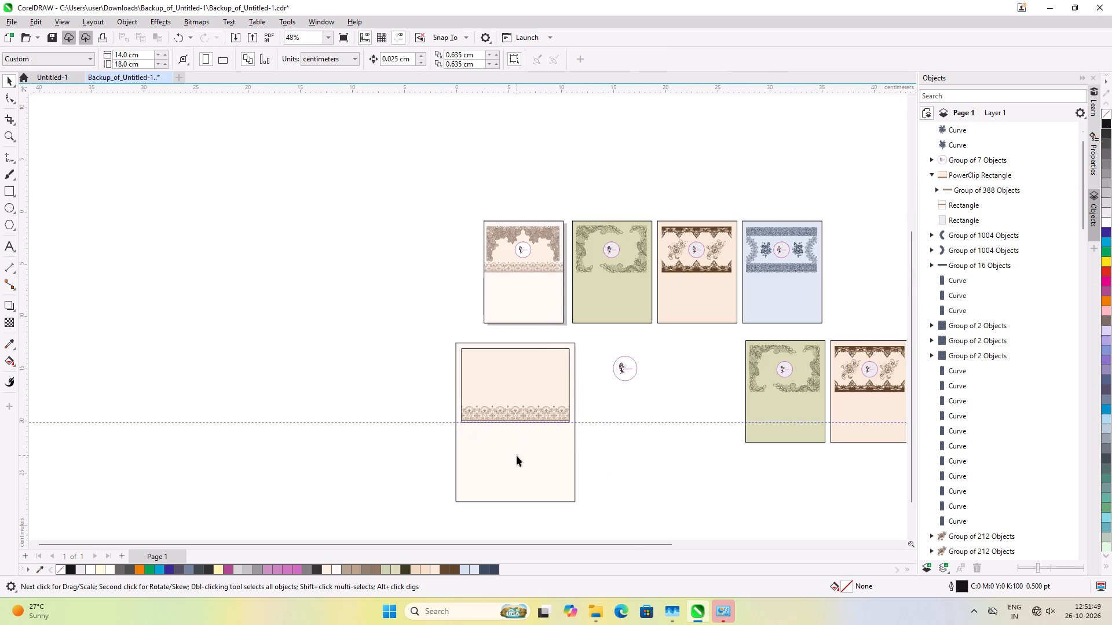
{"action": "scroll", "coordinate": [517, 455], "scroll_direction": "up", "scroll_amount": 6}
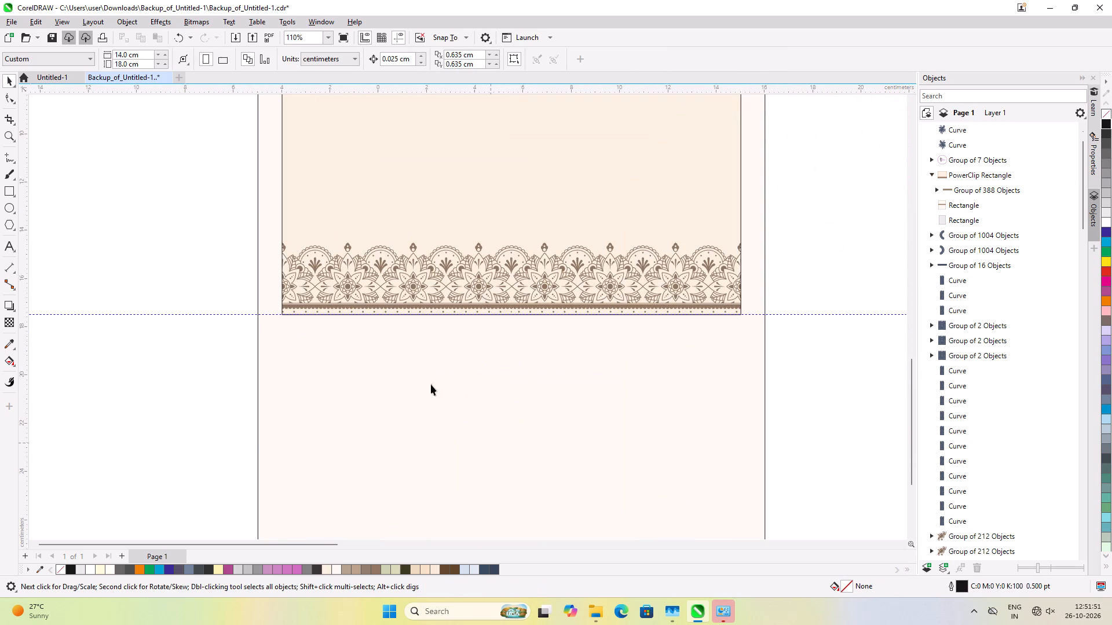
{"action": "scroll", "coordinate": [405, 351], "scroll_direction": "down", "scroll_amount": 7}
{"action": "scroll", "coordinate": [507, 345], "scroll_direction": "down", "scroll_amount": 6}
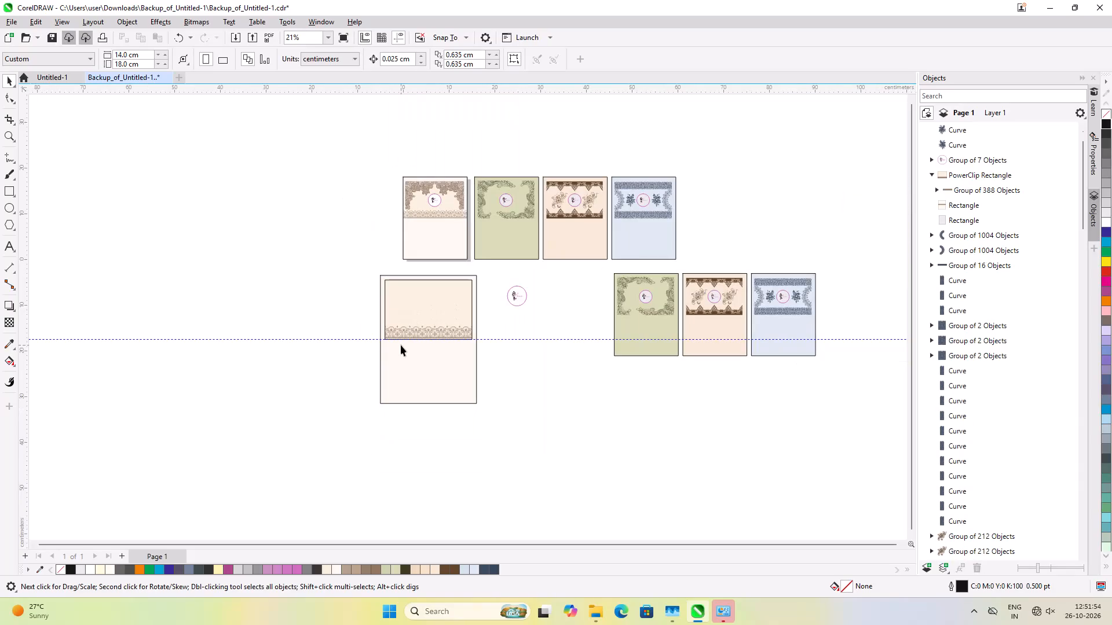
{"action": "scroll", "coordinate": [789, 351], "scroll_direction": "up", "scroll_amount": 2}
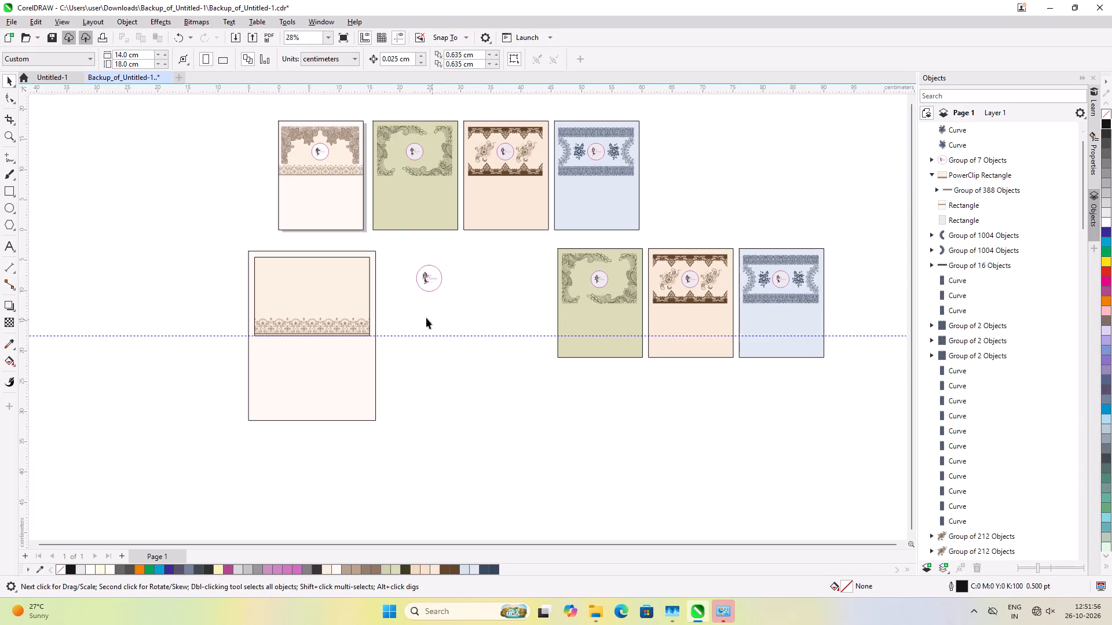
{"action": "left_click", "coordinate": [426, 283]}
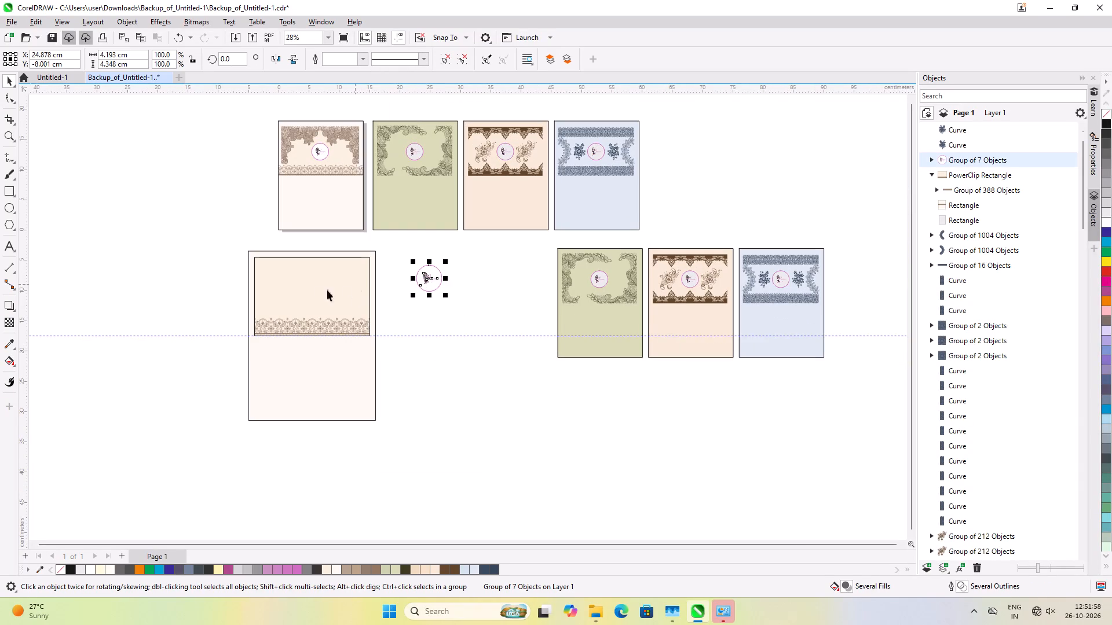
{"action": "left_click", "coordinate": [302, 290], "text": "shift"}
{"action": "type", "text": "CE"}
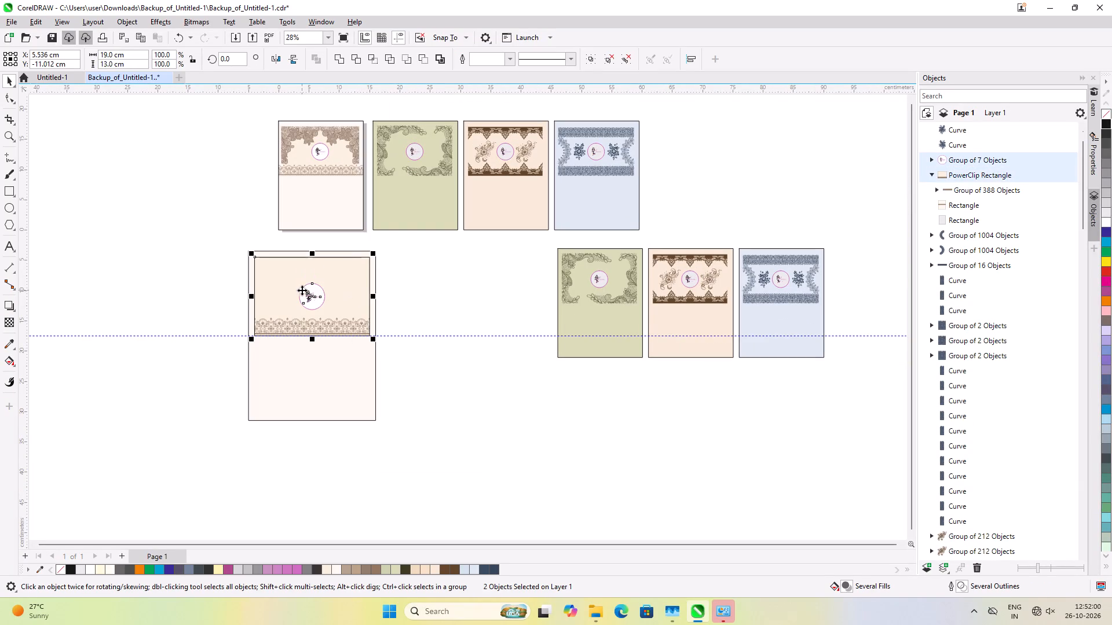
{"action": "left_click", "coordinate": [443, 355]}
Duplicate the complete large card with its panel and logo, placing the copy level beside the original on its right.
{"action": "left_click_drag", "start_coordinate": [210, 245], "coordinate": [414, 434]}
{"action": "left_click_drag", "start_coordinate": [329, 394], "coordinate": [467, 400]}
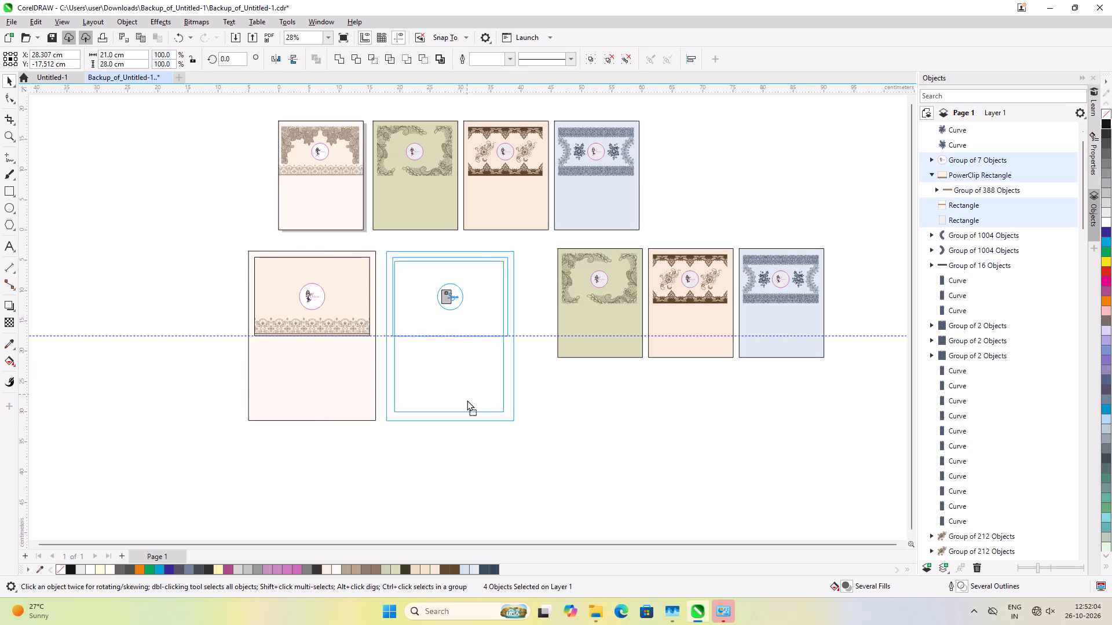
{"action": "left_click_drag", "start_coordinate": [467, 400], "coordinate": [466, 400]}
{"action": "right_click", "coordinate": [466, 400], "text": "shift"}
{"action": "left_click", "coordinate": [599, 447]}
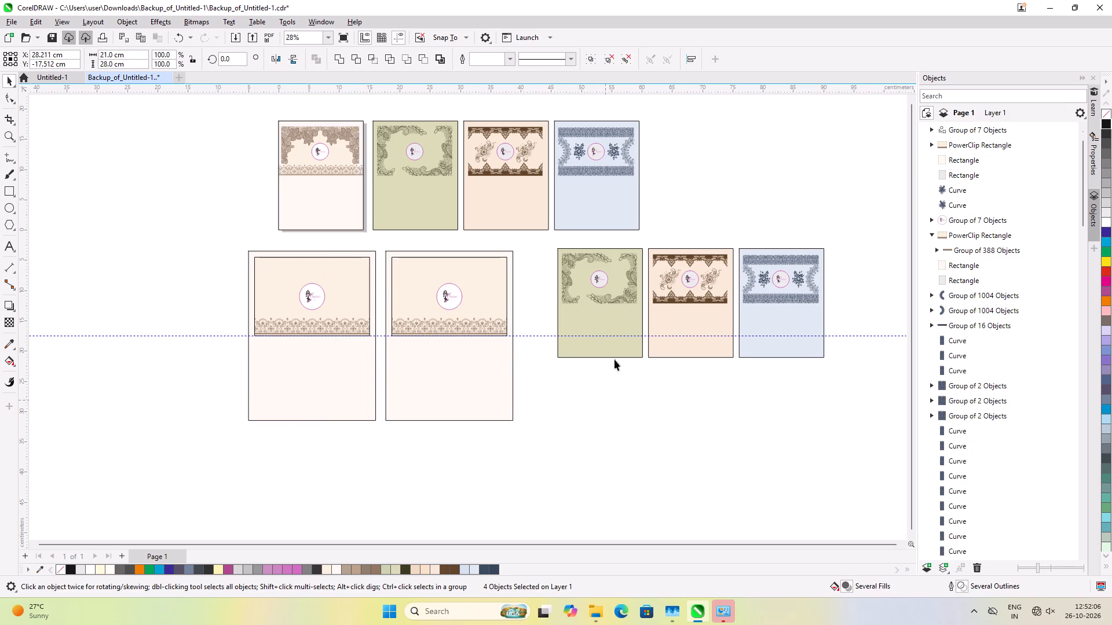
Delete the three small green, peach and blue card copies from the lower row.
{"action": "left_click_drag", "start_coordinate": [546, 402], "coordinate": [851, 241]}
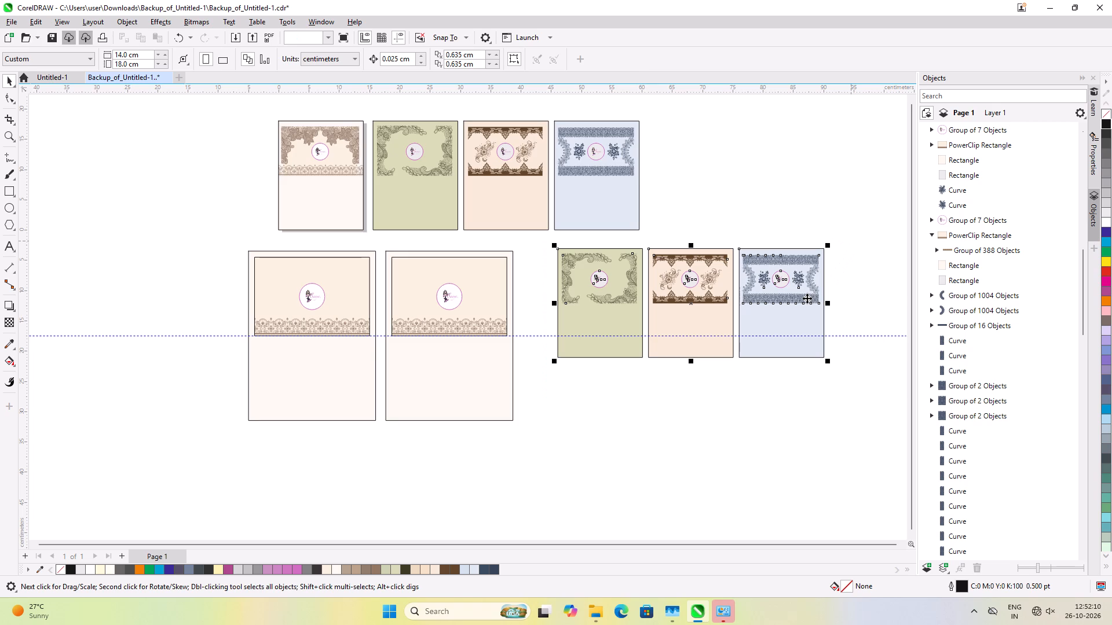
{"action": "key", "text": "Delete"}
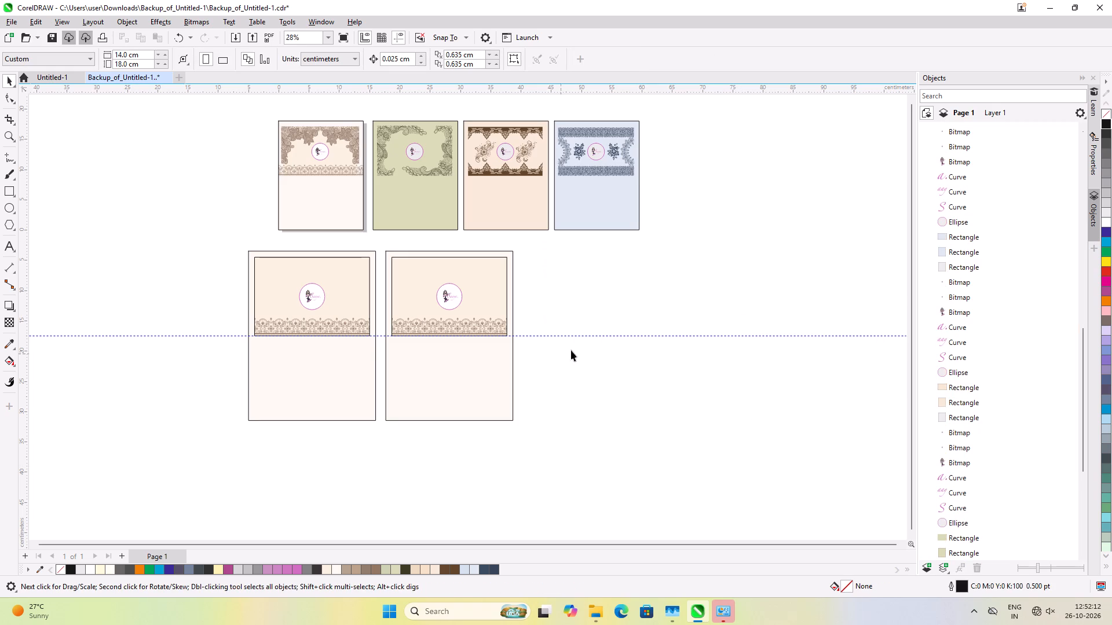
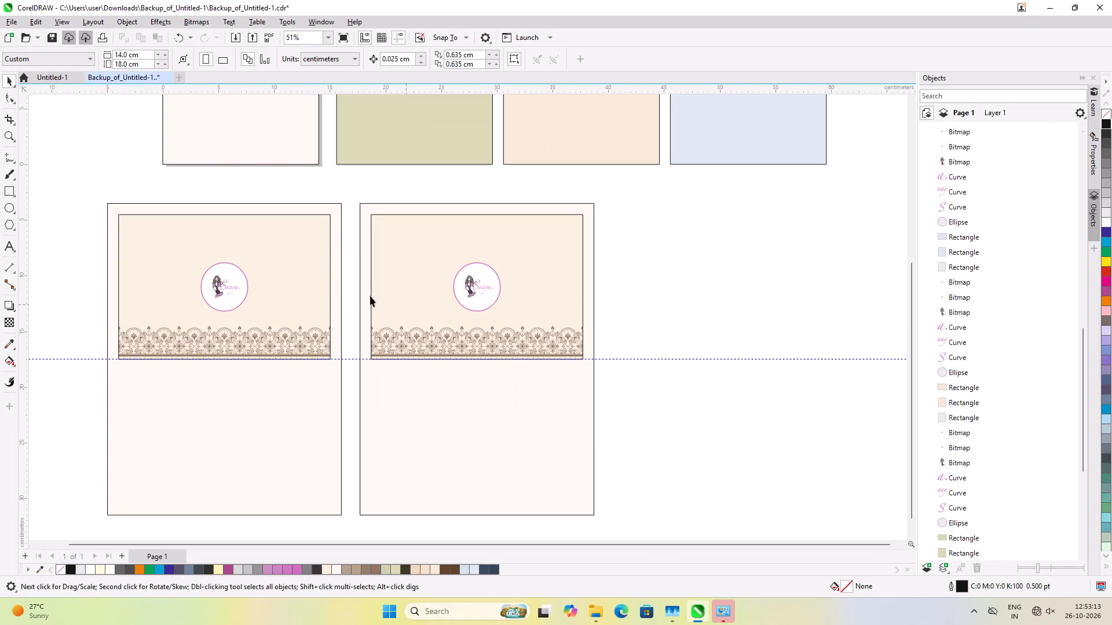
Examine the inner panel, logo and lace border of the two large cards.
{"action": "scroll", "coordinate": [197, 295], "scroll_direction": "up", "scroll_amount": 3}
{"action": "scroll", "coordinate": [585, 265], "scroll_direction": "down", "scroll_amount": 4}
{"action": "scroll", "coordinate": [324, 223], "scroll_direction": "up", "scroll_amount": 1}
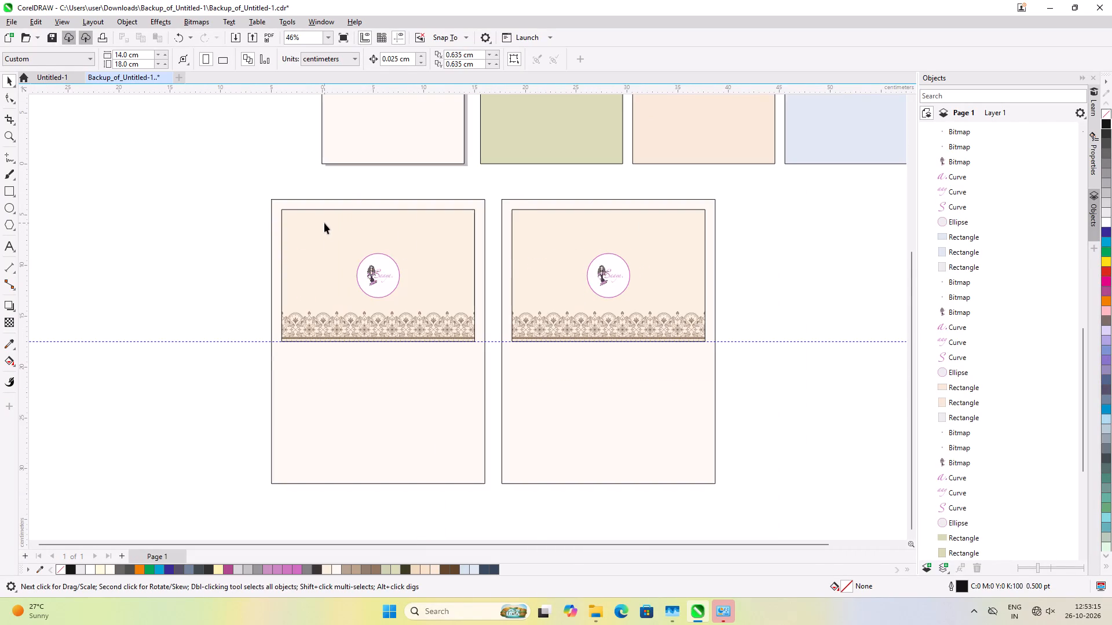
{"action": "scroll", "coordinate": [324, 223], "scroll_direction": "up", "scroll_amount": 1}
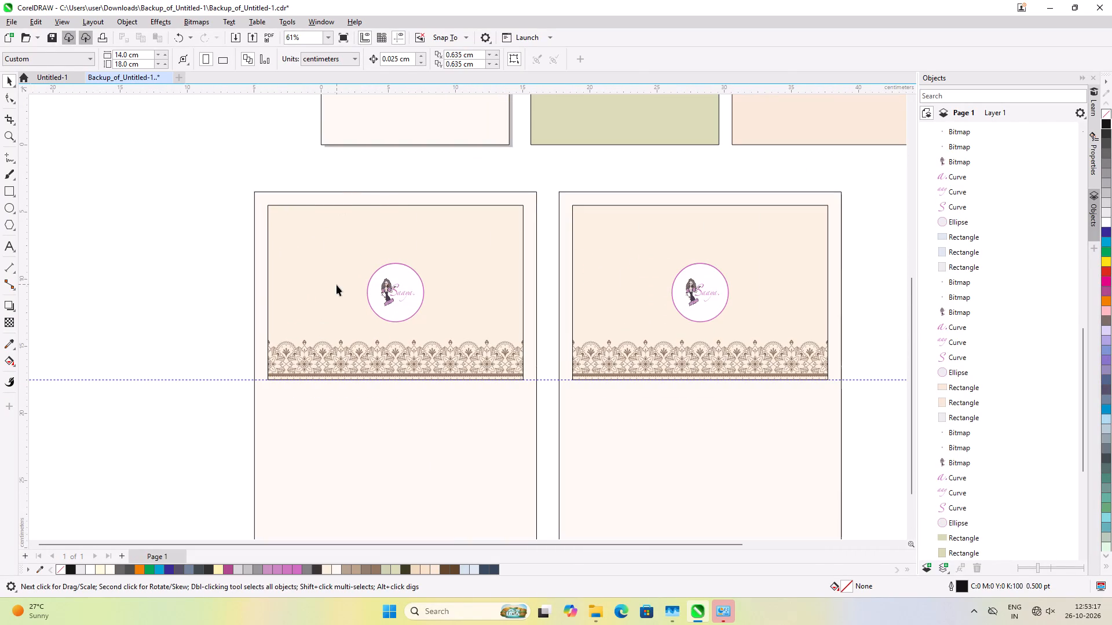
{"action": "left_click", "coordinate": [336, 285]}
{"action": "left_click", "coordinate": [222, 285]}
{"action": "left_click", "coordinate": [321, 265]}
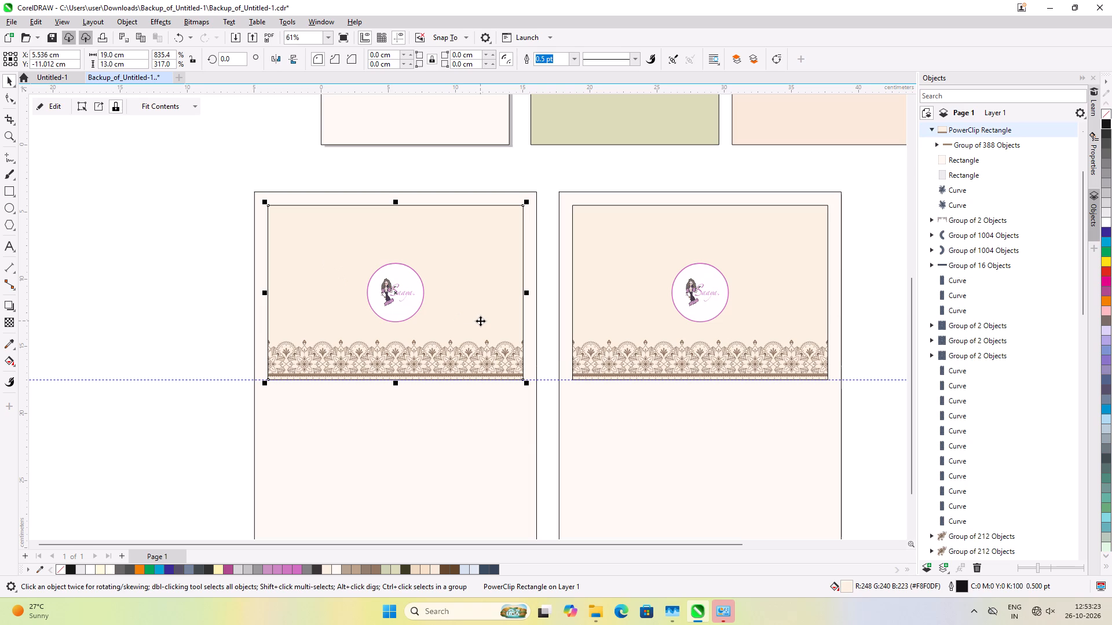
{"action": "left_click", "coordinate": [192, 269]}
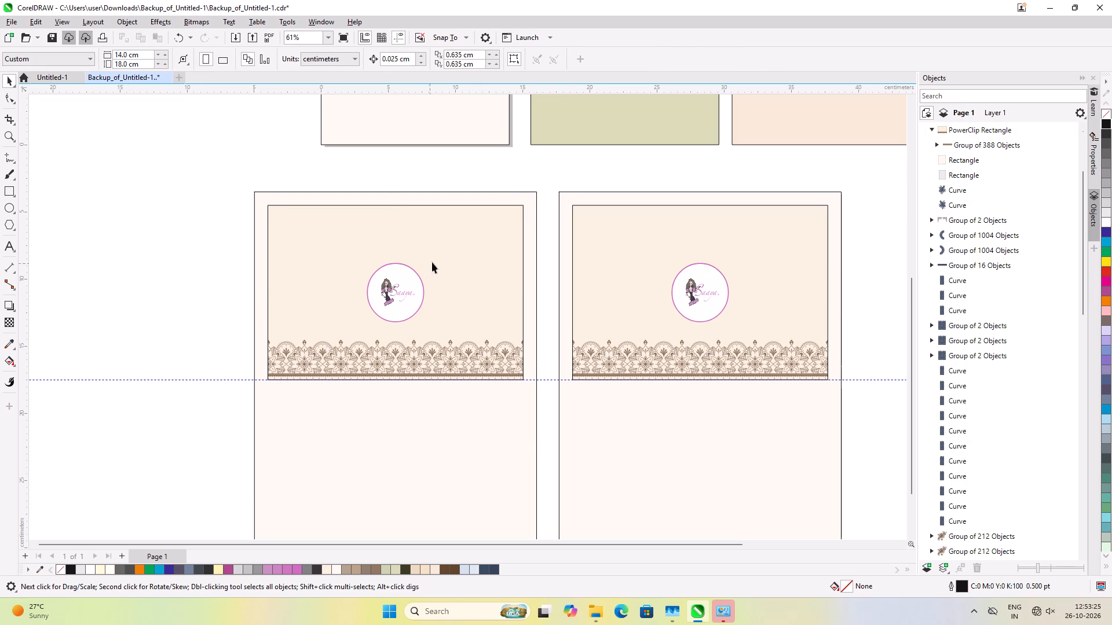
{"action": "left_click", "coordinate": [439, 260]}
{"action": "left_click", "coordinate": [214, 260]}
{"action": "scroll", "coordinate": [276, 312], "scroll_direction": "down", "scroll_amount": 11}
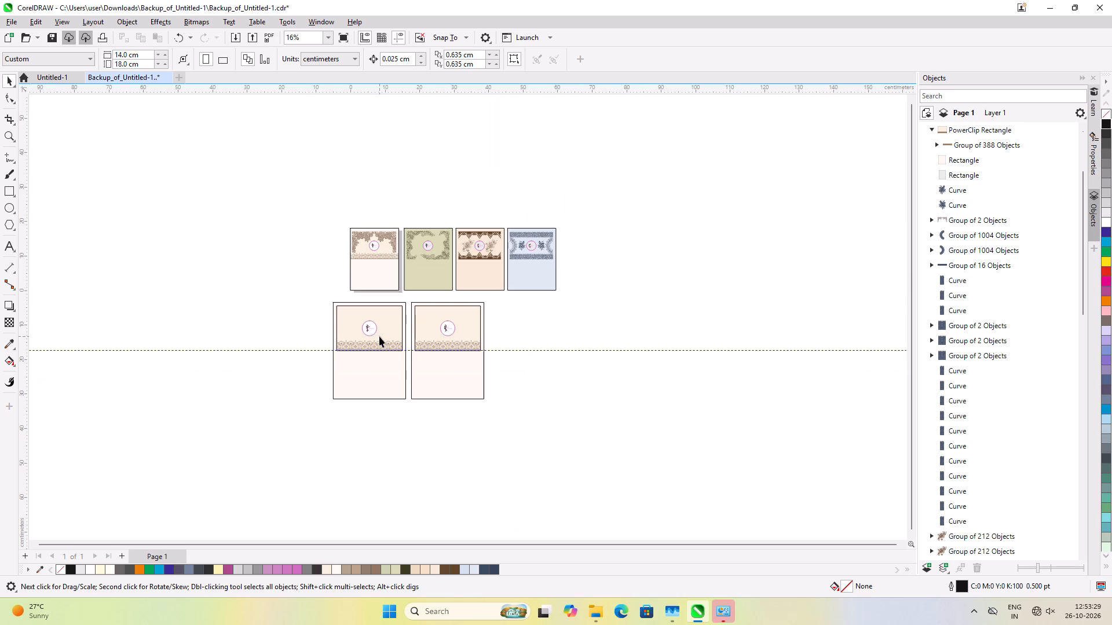
Give the 12 × 8 cm inner panels of the small green, peach and blue cards a black 0.5 pt outline.
{"action": "scroll", "coordinate": [431, 241], "scroll_direction": "up", "scroll_amount": 11}
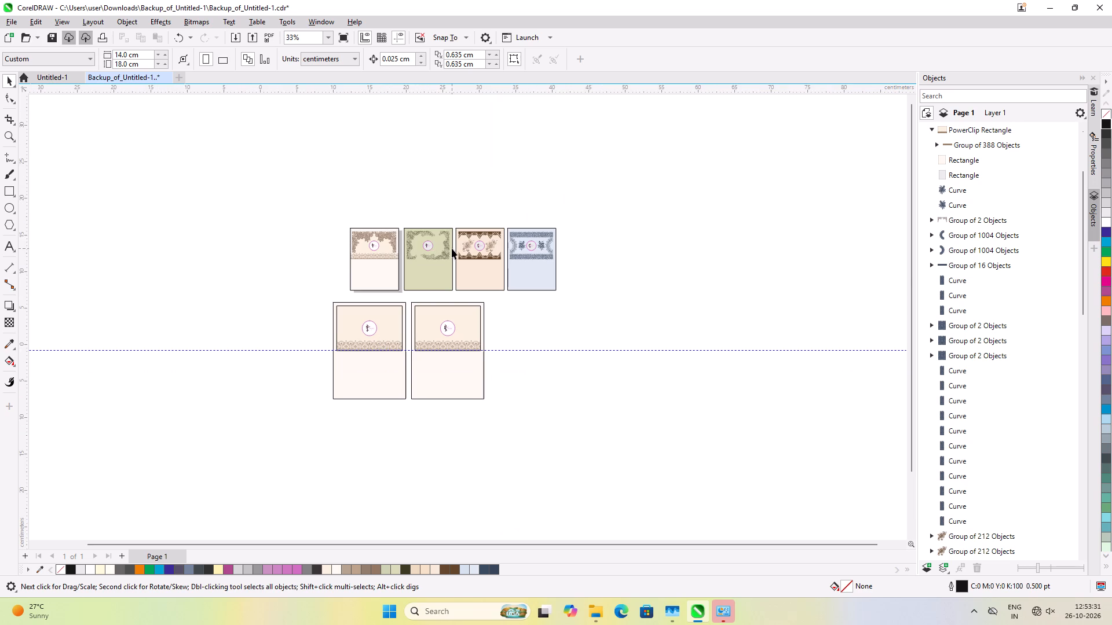
{"action": "left_click", "coordinate": [449, 248]}
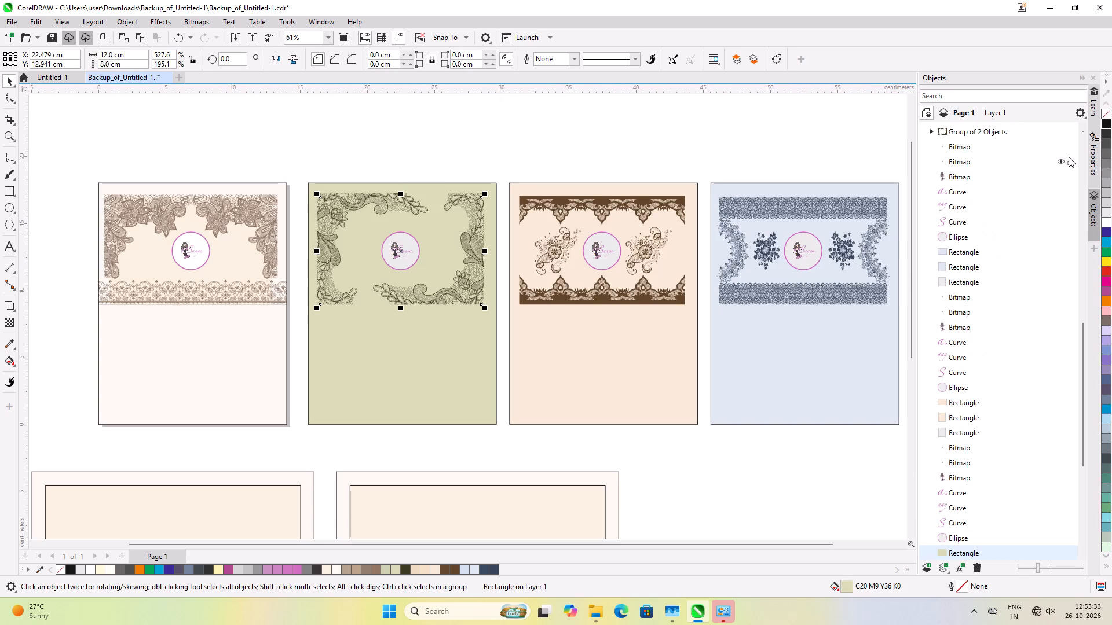
{"action": "right_click", "coordinate": [1104, 122]}
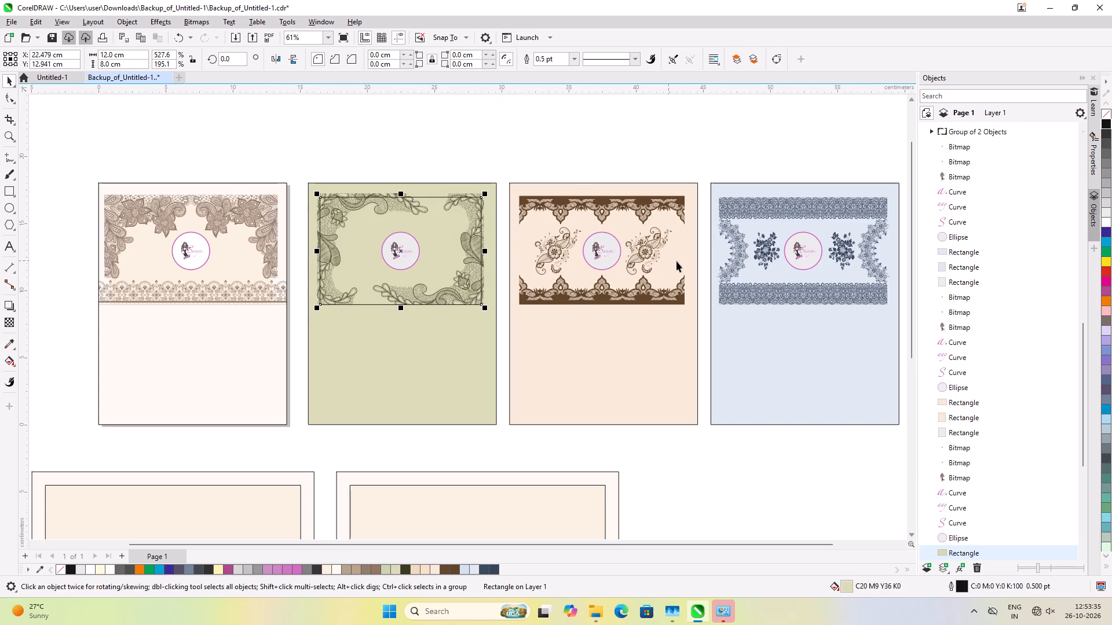
{"action": "left_click", "coordinate": [676, 261]}
{"action": "right_click", "coordinate": [1109, 123]}
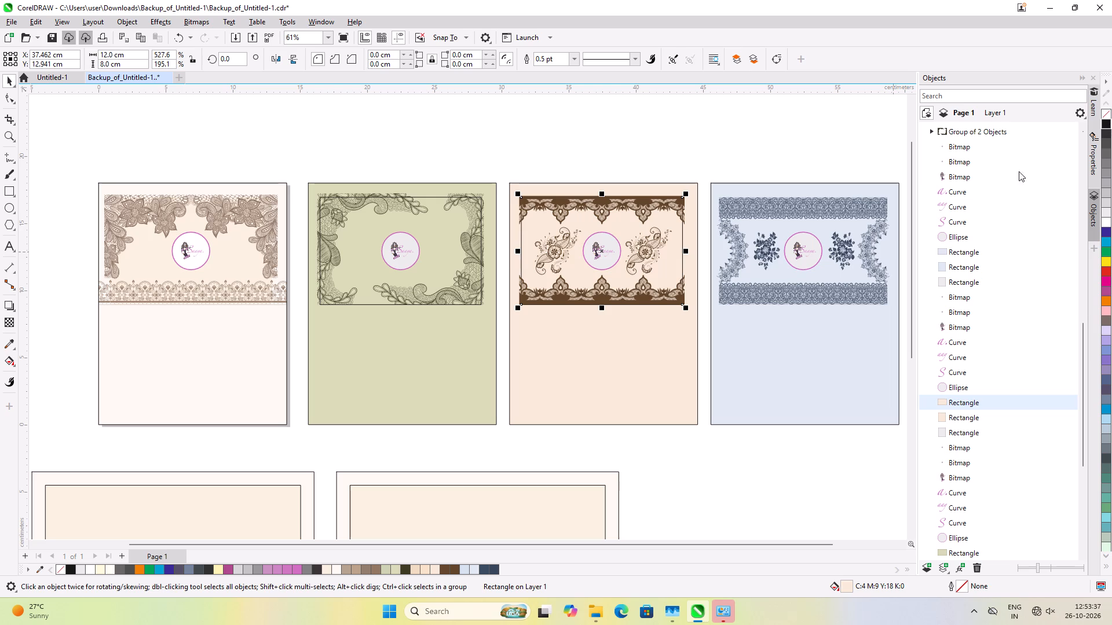
{"action": "left_click", "coordinate": [825, 275]}
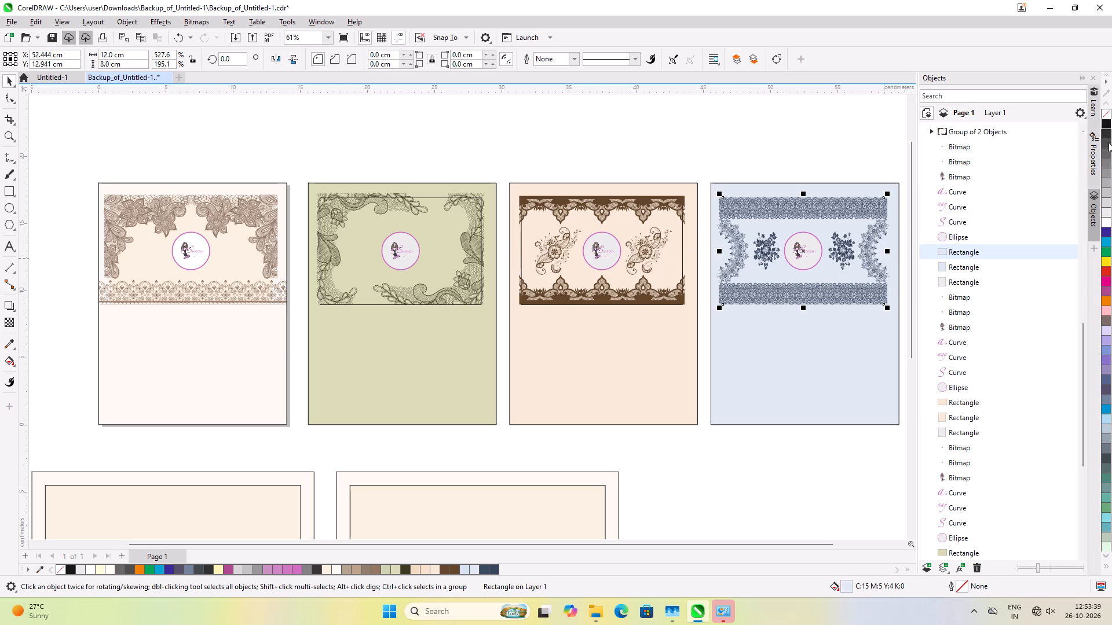
{"action": "right_click", "coordinate": [1110, 127]}
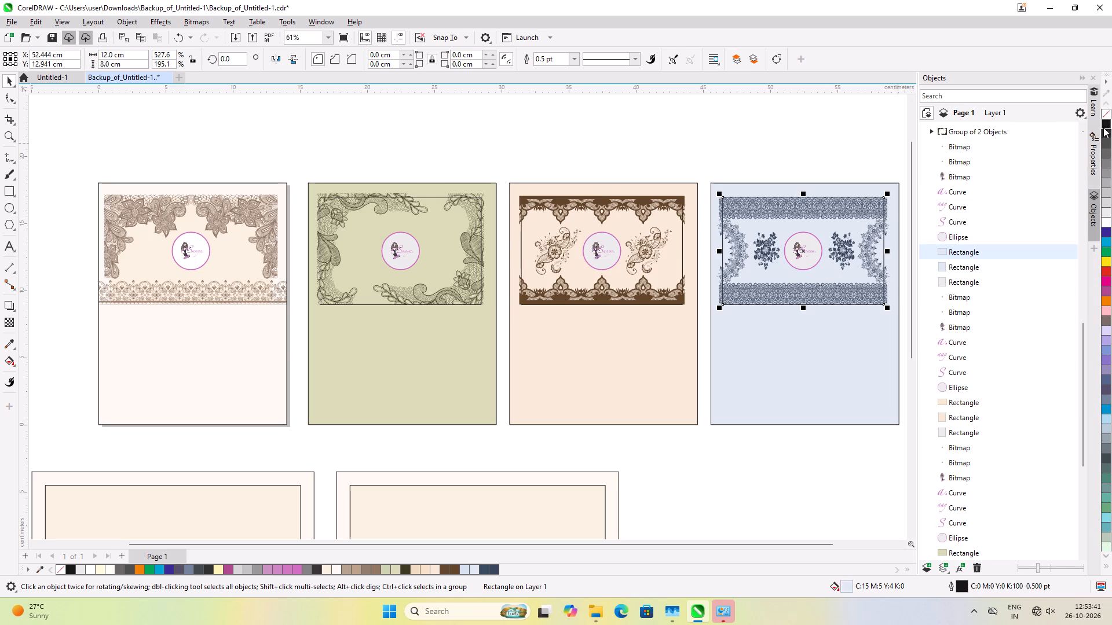
{"action": "left_click", "coordinate": [733, 140]}
Nudge the upper lace band on the small blue card up by 0.025 cm.
{"action": "scroll", "coordinate": [818, 214], "scroll_direction": "up", "scroll_amount": 4}
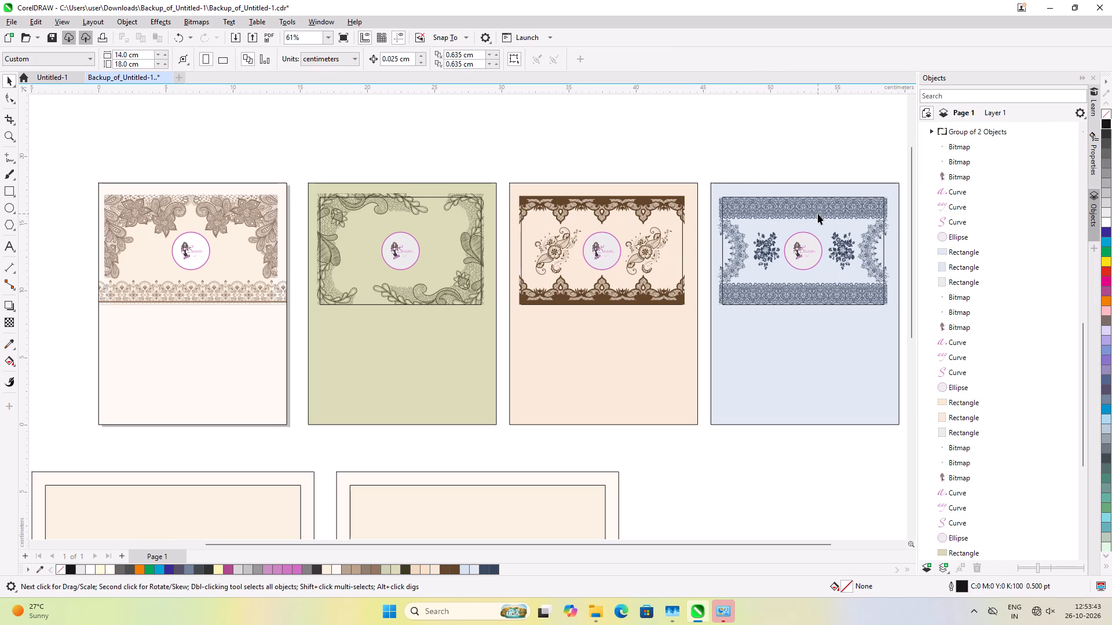
{"action": "scroll", "coordinate": [818, 214], "scroll_direction": "up", "scroll_amount": 2}
{"action": "scroll", "coordinate": [291, 204], "scroll_direction": "down", "scroll_amount": 5}
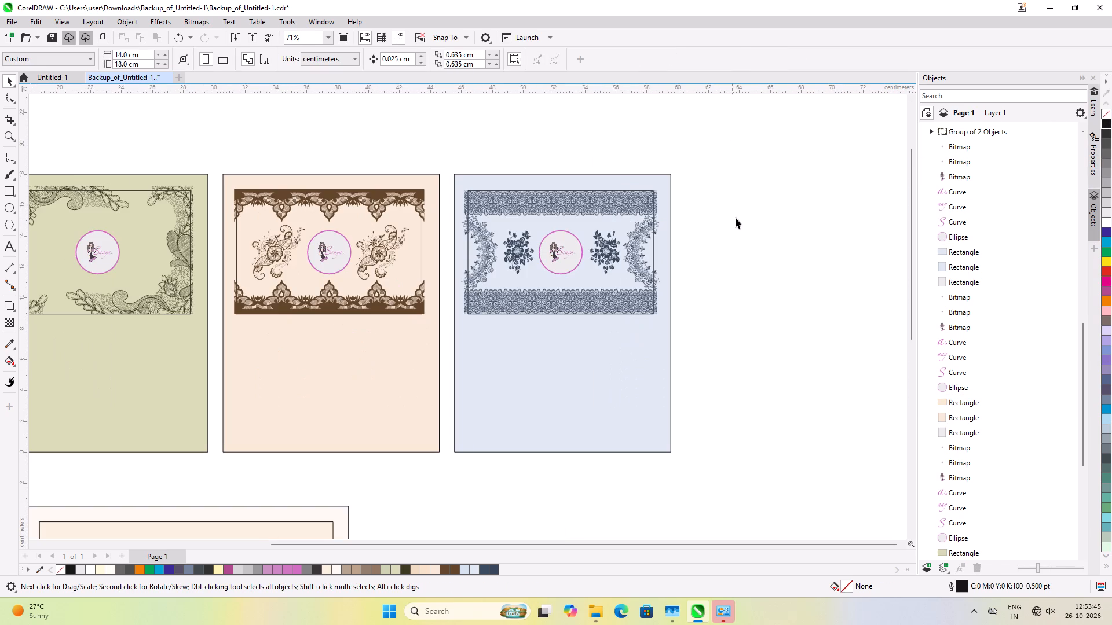
{"action": "scroll", "coordinate": [744, 218], "scroll_direction": "up", "scroll_amount": 5}
{"action": "scroll", "coordinate": [509, 183], "scroll_direction": "up", "scroll_amount": 3}
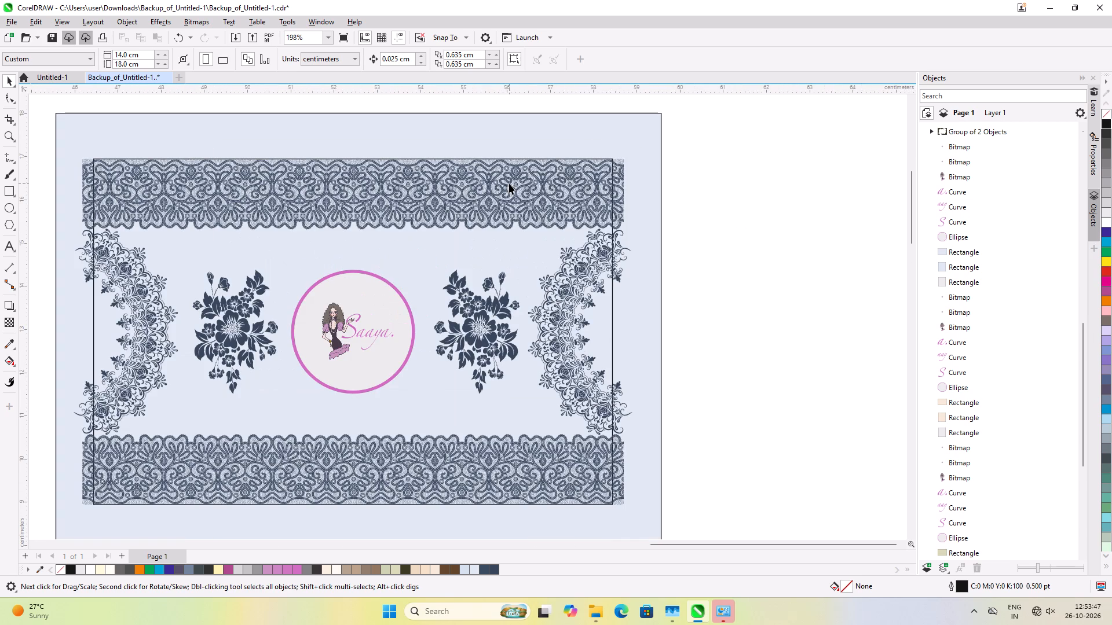
{"action": "scroll", "coordinate": [719, 271], "scroll_direction": "down", "scroll_amount": 1}
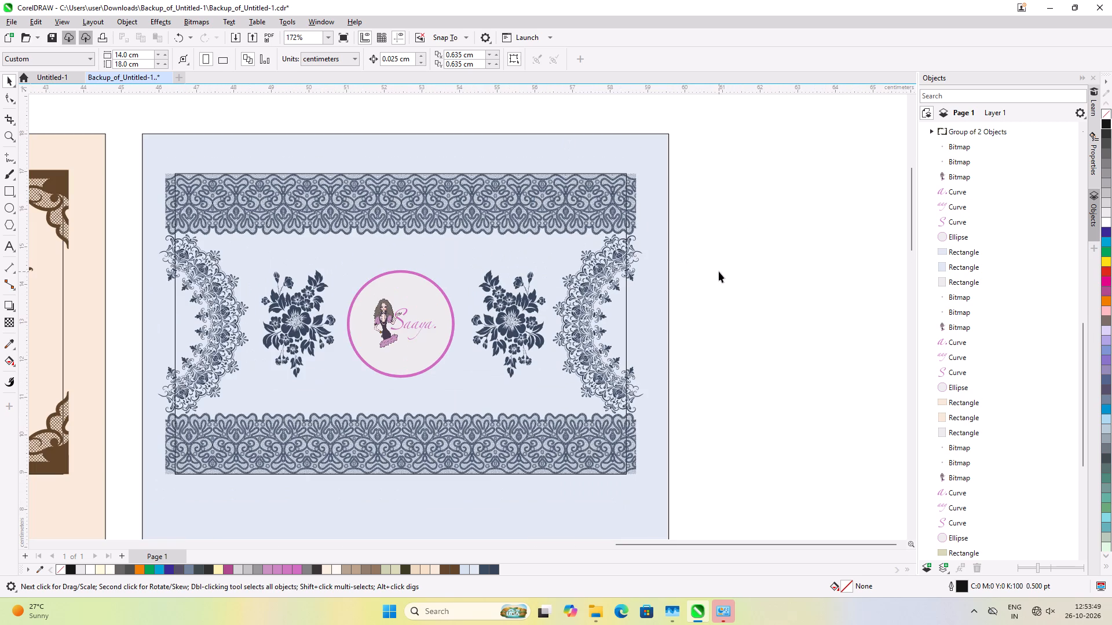
{"action": "scroll", "coordinate": [663, 267], "scroll_direction": "down", "scroll_amount": 1}
{"action": "left_click", "coordinate": [325, 209]}
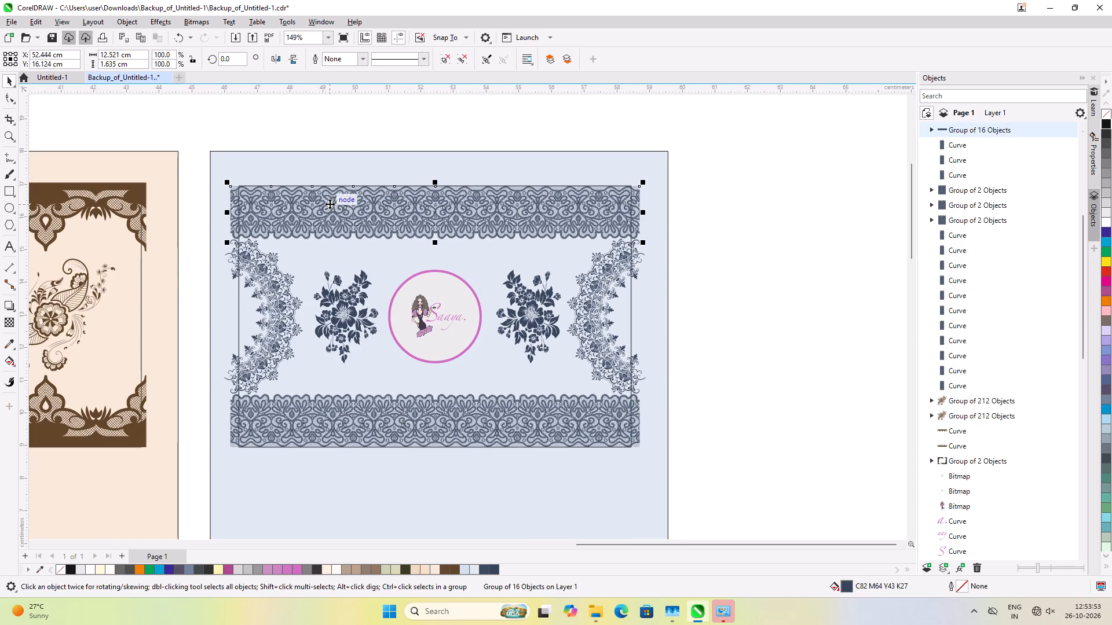
{"action": "key", "text": "Up"}
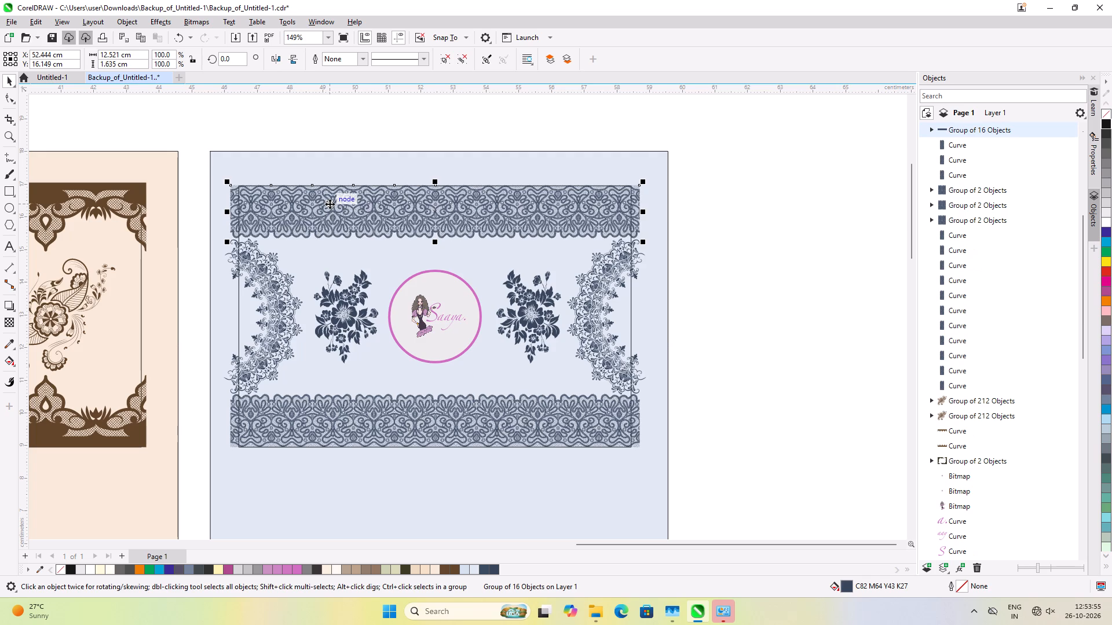
{"action": "left_click", "coordinate": [763, 302]}
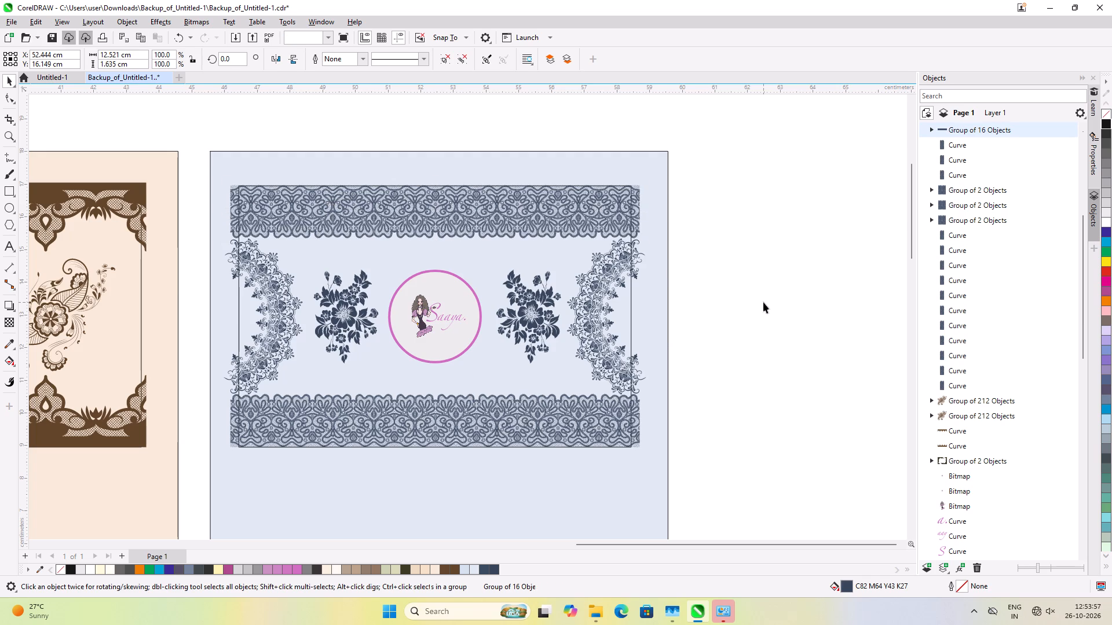
Review the row of four small cards and the two large cards beneath it.
{"action": "scroll", "coordinate": [763, 302], "scroll_direction": "down", "scroll_amount": 1}
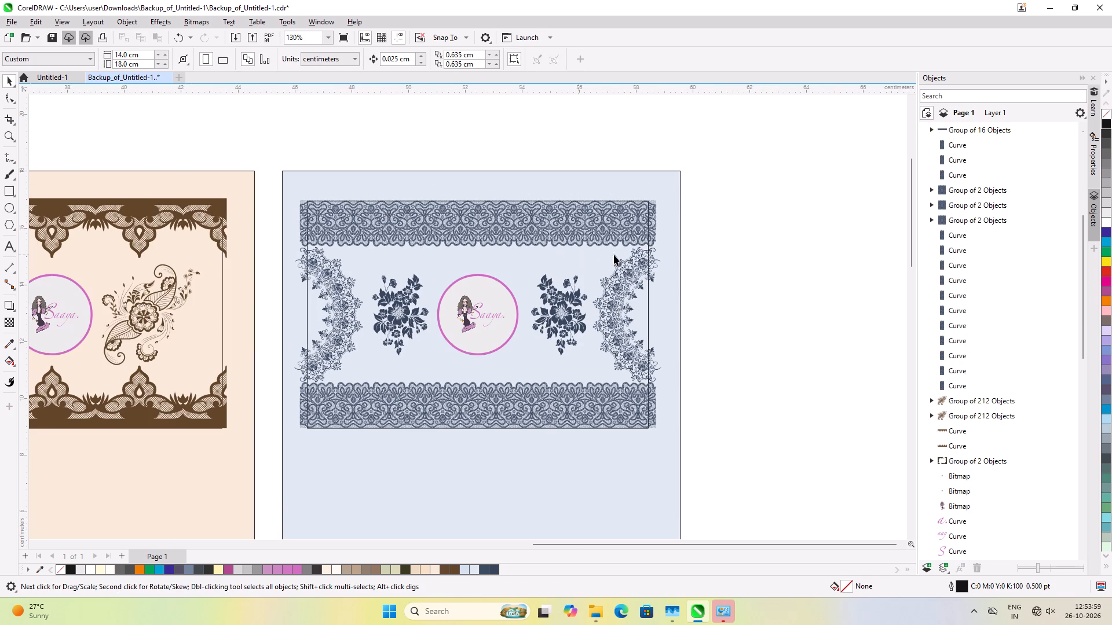
{"action": "scroll", "coordinate": [793, 250], "scroll_direction": "down", "scroll_amount": 5}
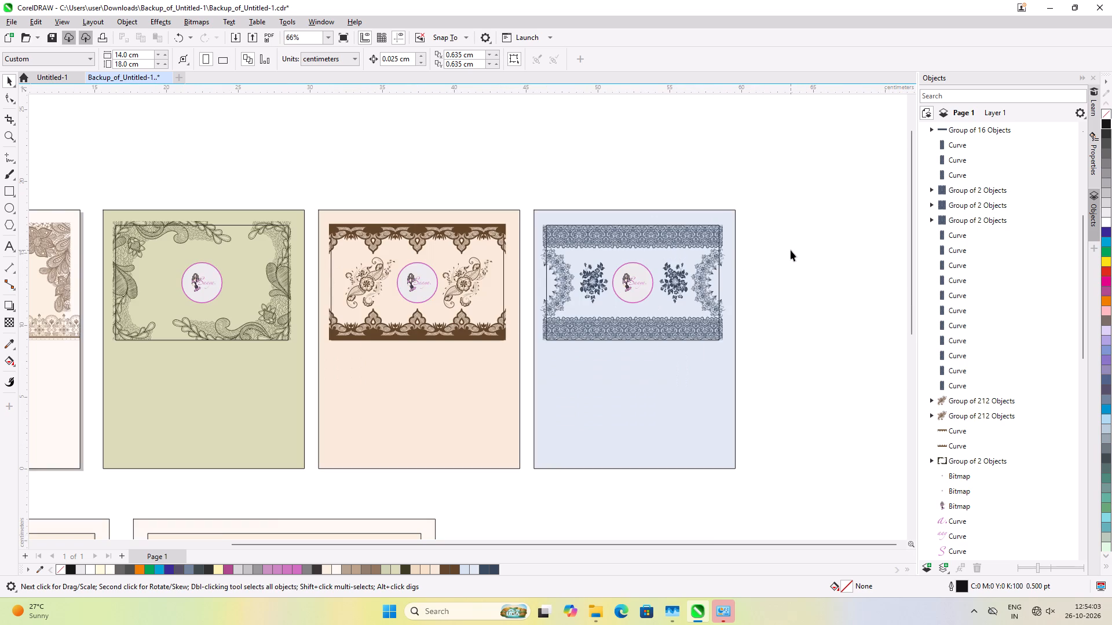
{"action": "scroll", "coordinate": [791, 250], "scroll_direction": "down", "scroll_amount": 5}
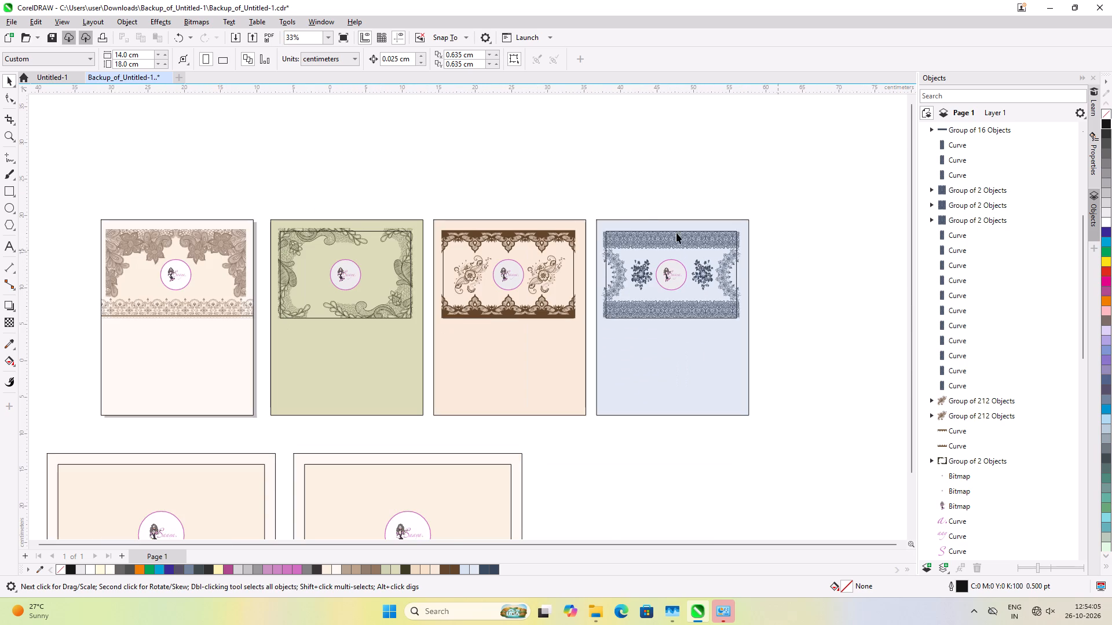
{"action": "scroll", "coordinate": [509, 192], "scroll_direction": "down", "scroll_amount": 2}
{"action": "scroll", "coordinate": [562, 532], "scroll_direction": "up", "scroll_amount": 3}
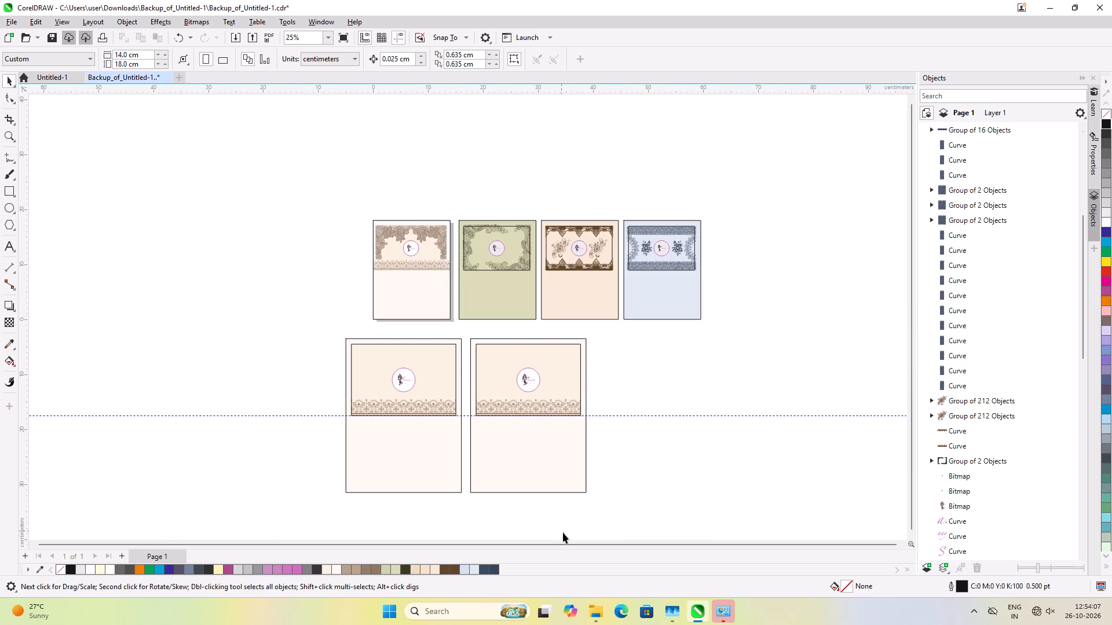
{"action": "scroll", "coordinate": [563, 532], "scroll_direction": "up", "scroll_amount": 1}
{"action": "scroll", "coordinate": [542, 440], "scroll_direction": "up", "scroll_amount": 2}
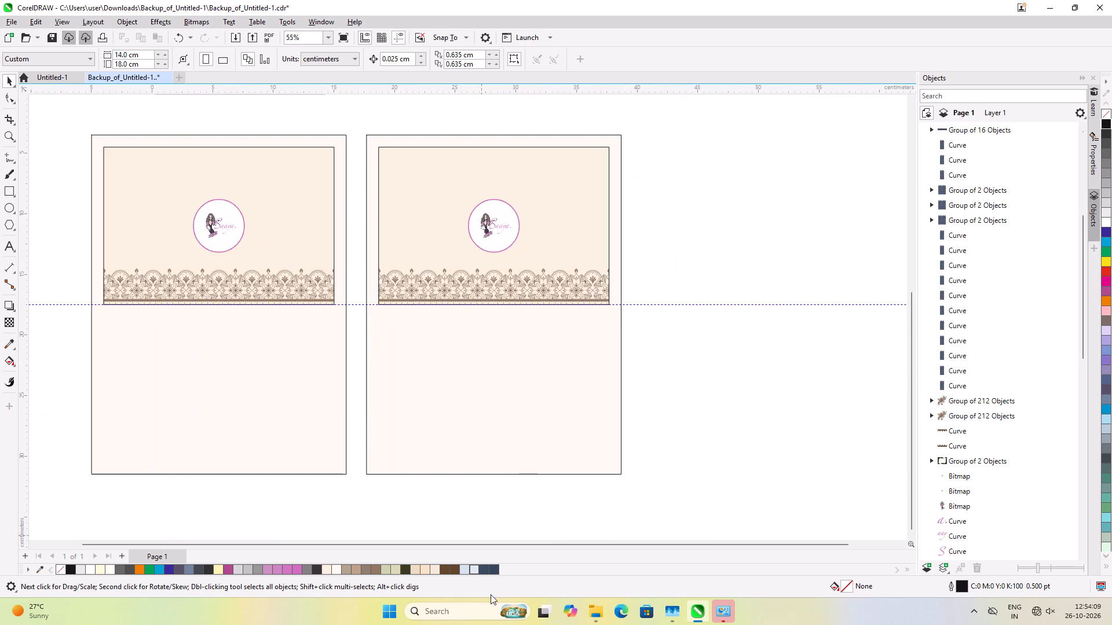
Switch to the desktop and open Google Chrome with the user's profile shortcut.
{"action": "left_click", "coordinate": [1111, 624]}
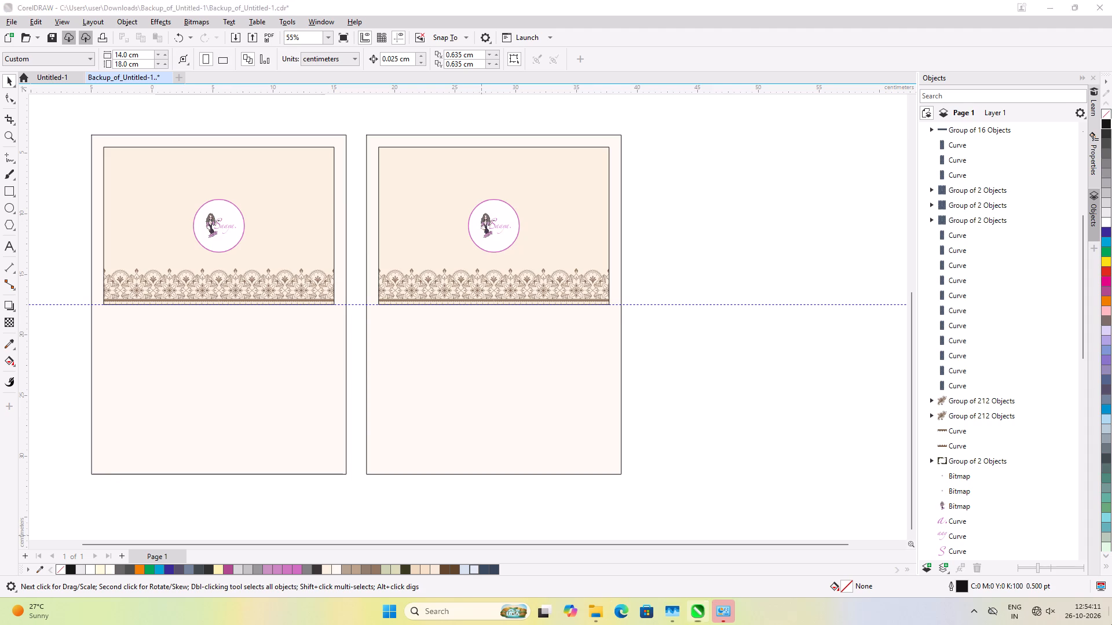
{"action": "left_click", "coordinate": [327, 364]}
{"action": "double_click", "coordinate": [79, 418]}
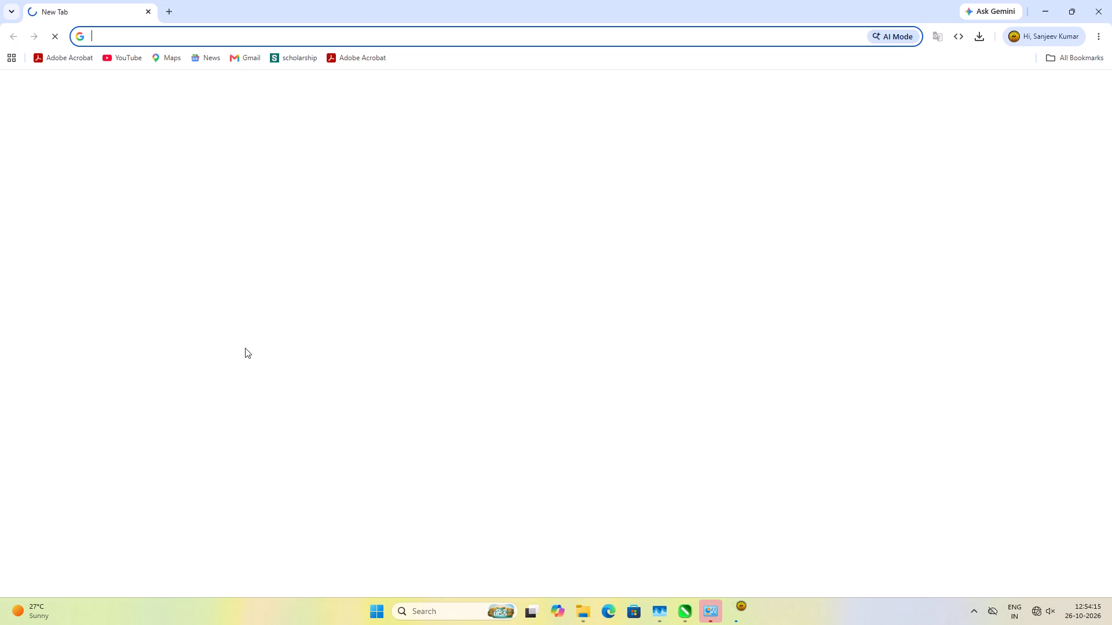
Return to the desktop and delete the Kuro shortcut.
{"action": "left_click", "coordinate": [1111, 624]}
{"action": "left_click", "coordinate": [72, 361]}
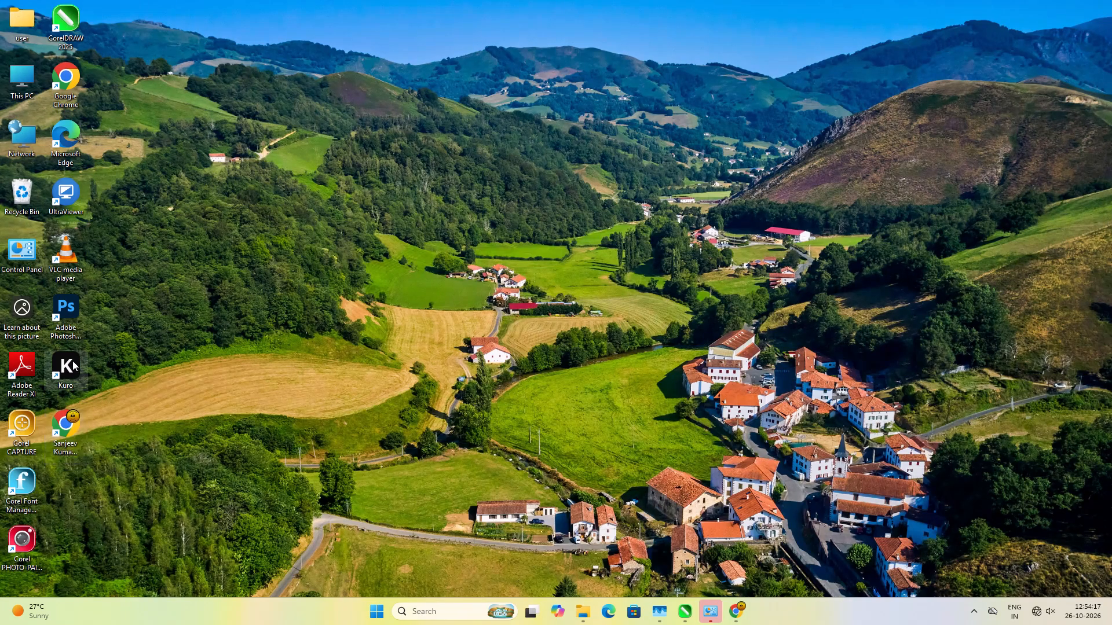
{"action": "key", "text": "Delete"}
{"action": "left_click", "coordinate": [188, 348]}
{"action": "right_click", "coordinate": [188, 348]}
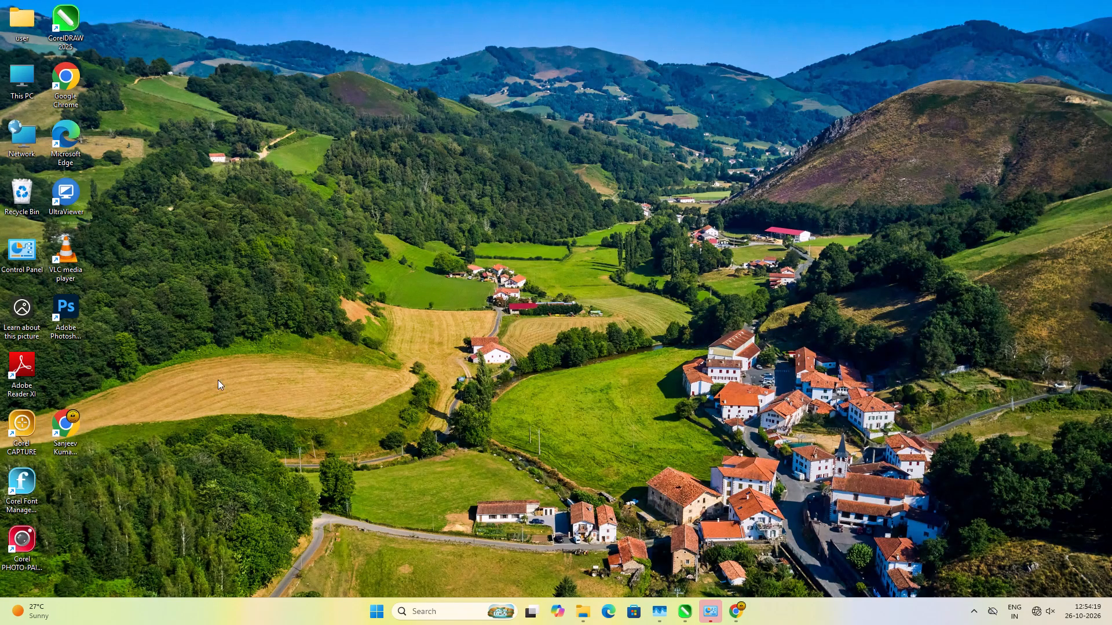
{"action": "left_click", "coordinate": [239, 398]}
{"action": "right_click", "coordinate": [209, 262]}
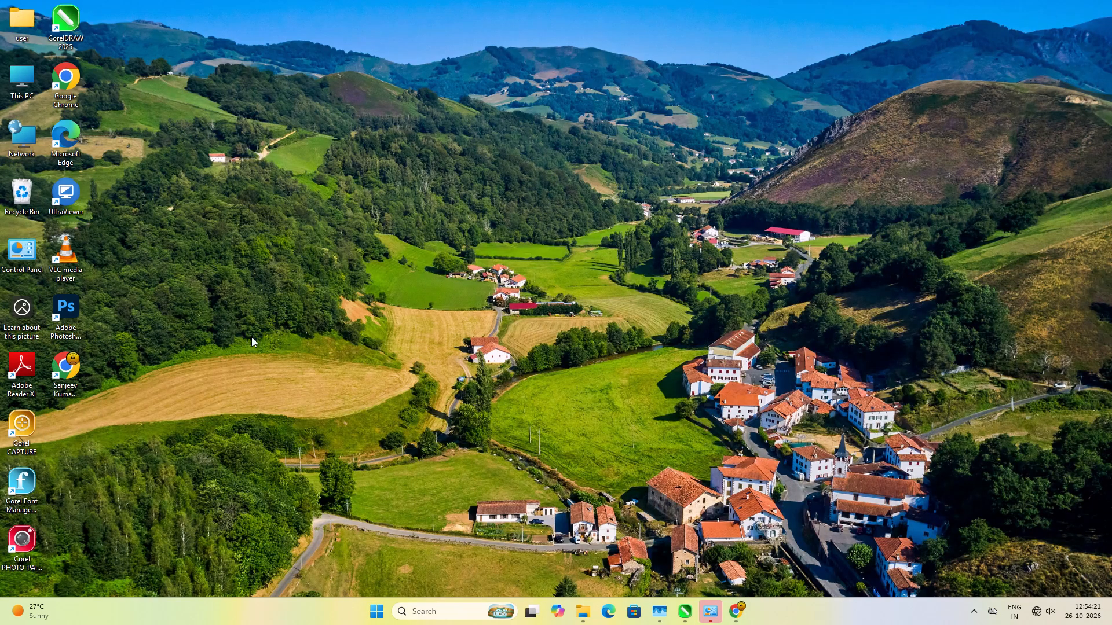
{"action": "left_click", "coordinate": [256, 280]}
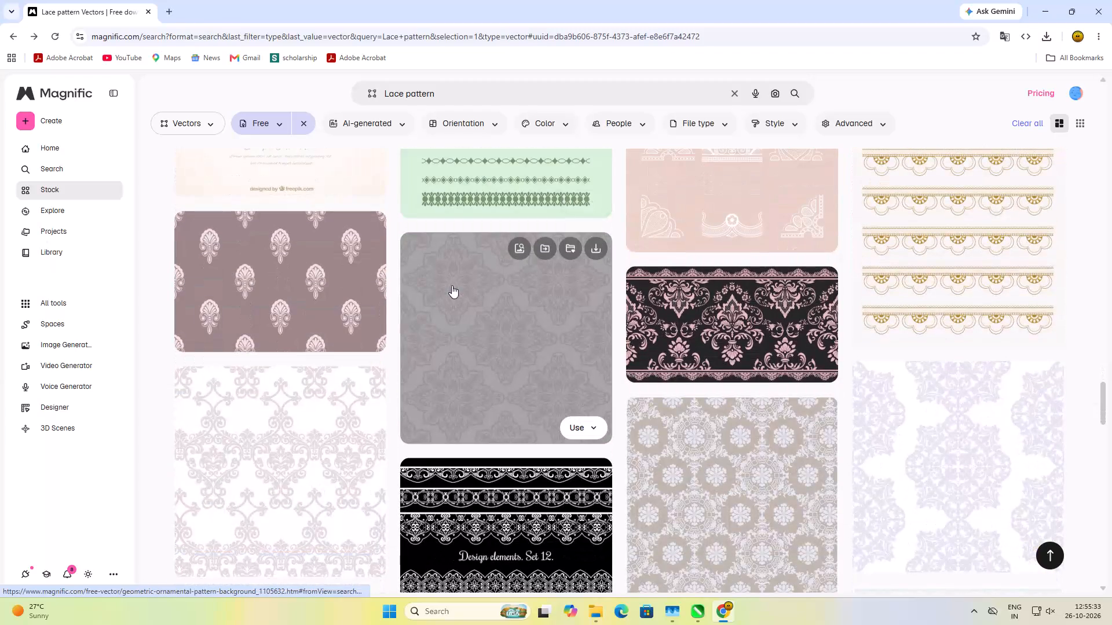
{"action": "scroll", "coordinate": [452, 285], "scroll_direction": "down", "scroll_amount": 17}
{"action": "scroll", "coordinate": [452, 285], "scroll_direction": "down", "scroll_amount": 6}
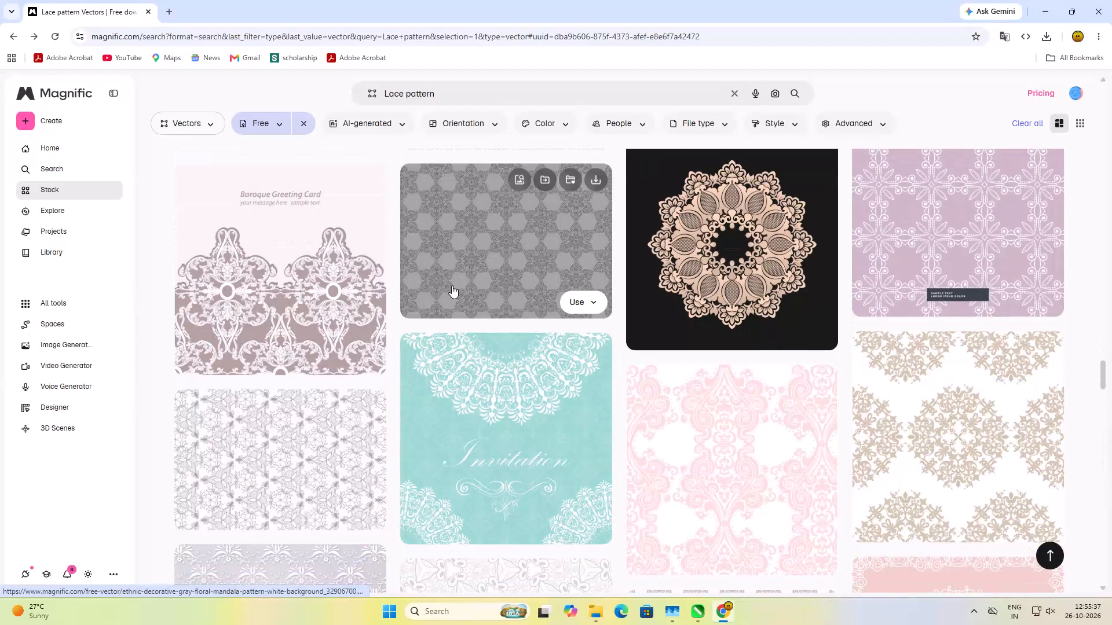
{"action": "scroll", "coordinate": [452, 285], "scroll_direction": "down", "scroll_amount": 4}
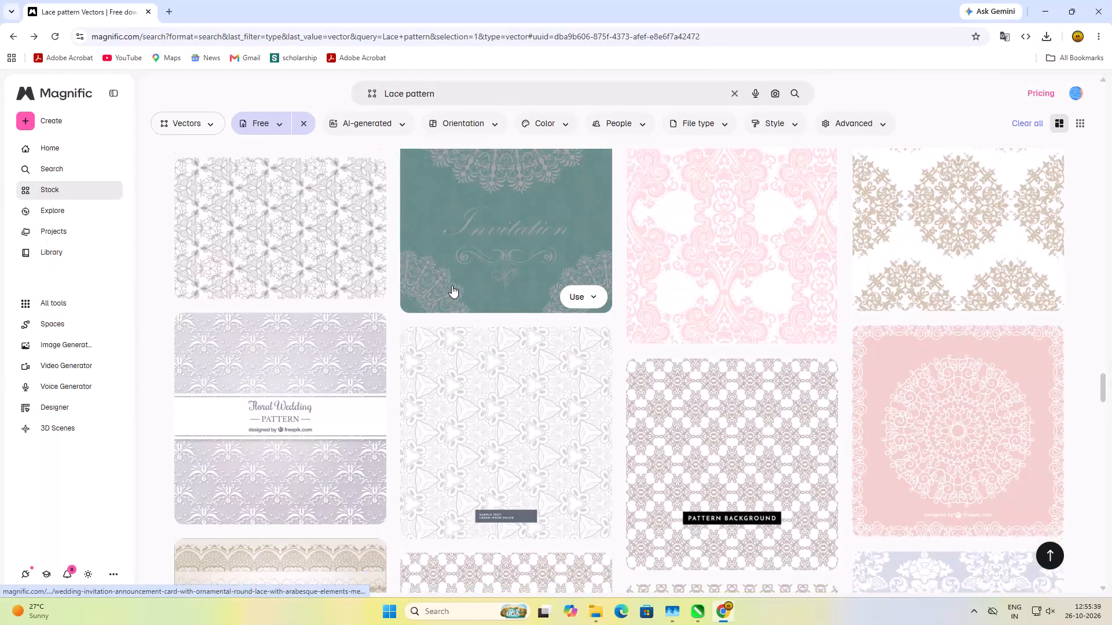
{"action": "left_click", "coordinate": [542, 405]}
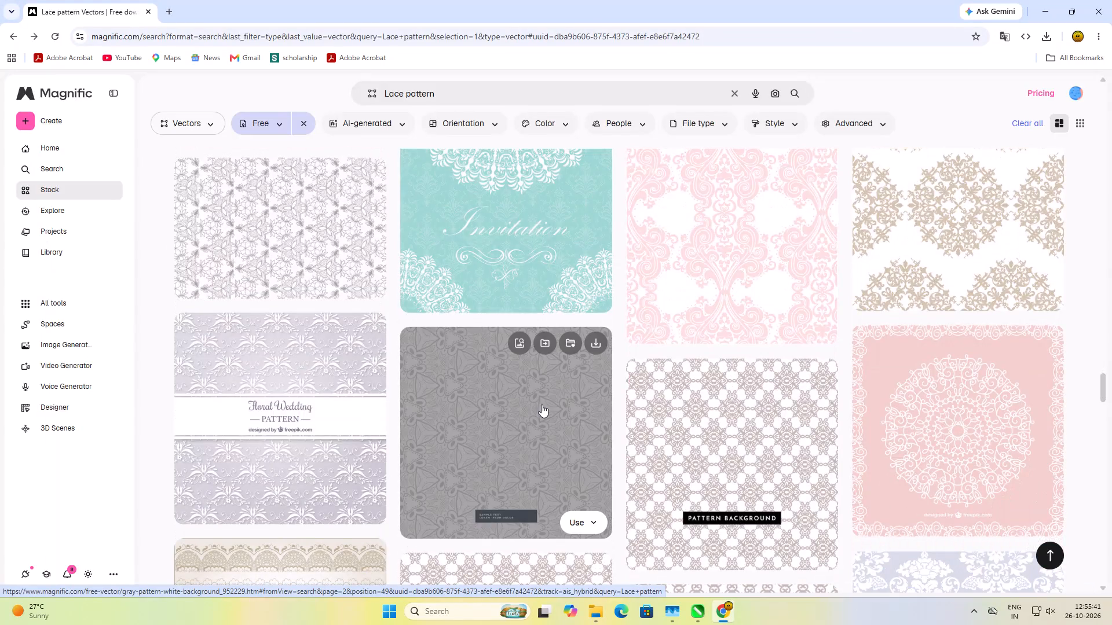
{"action": "left_click", "coordinate": [6, 37]}
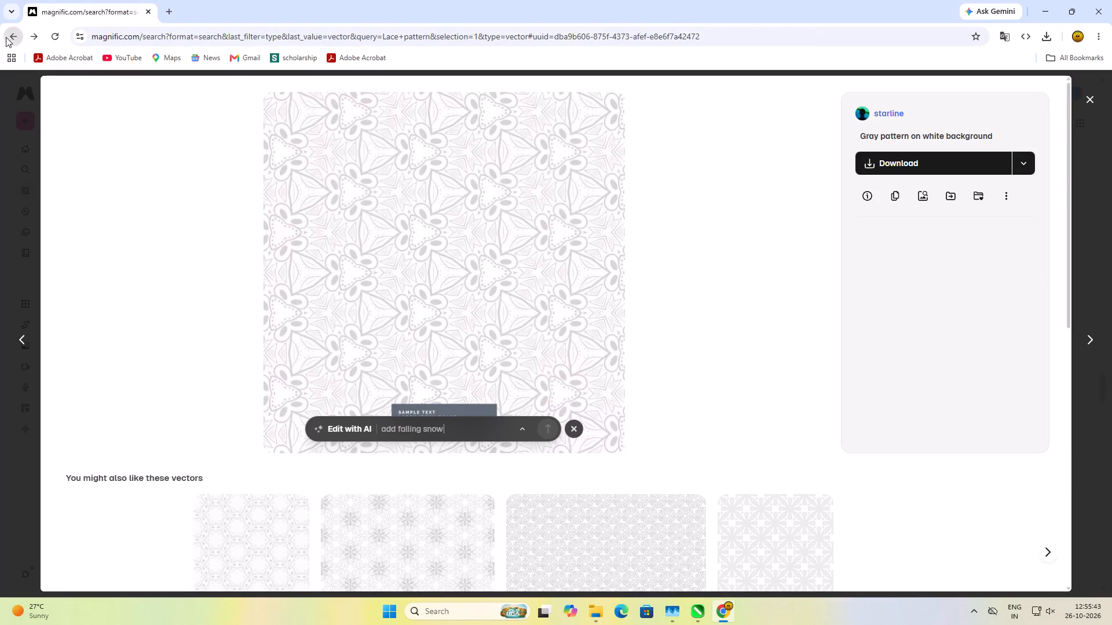
{"action": "left_click", "coordinate": [244, 380]}
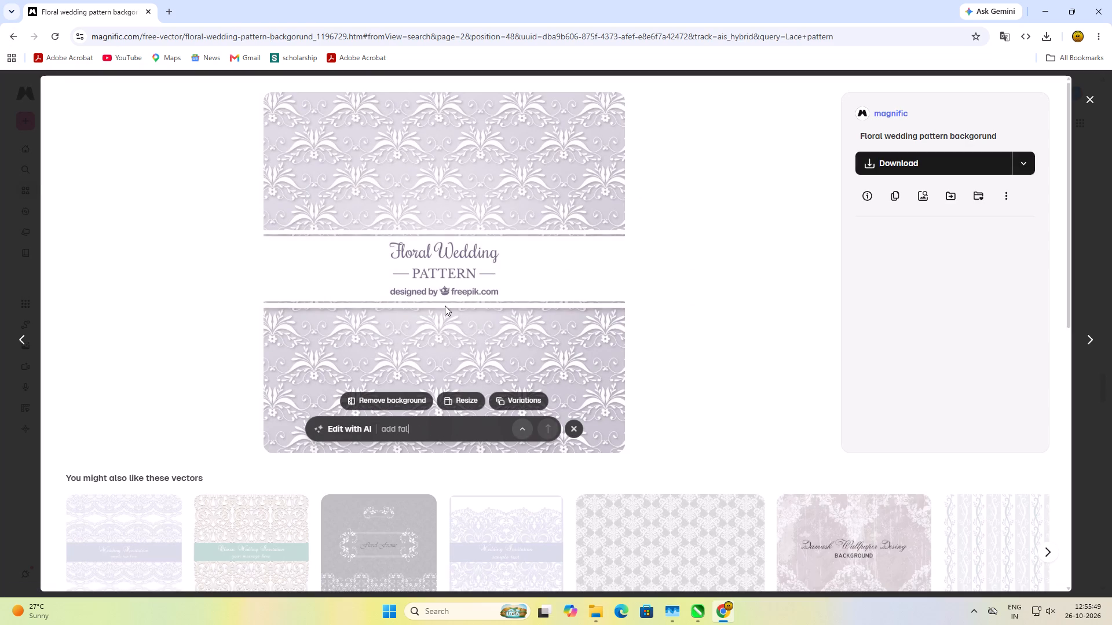
{"action": "left_click", "coordinate": [15, 34]}
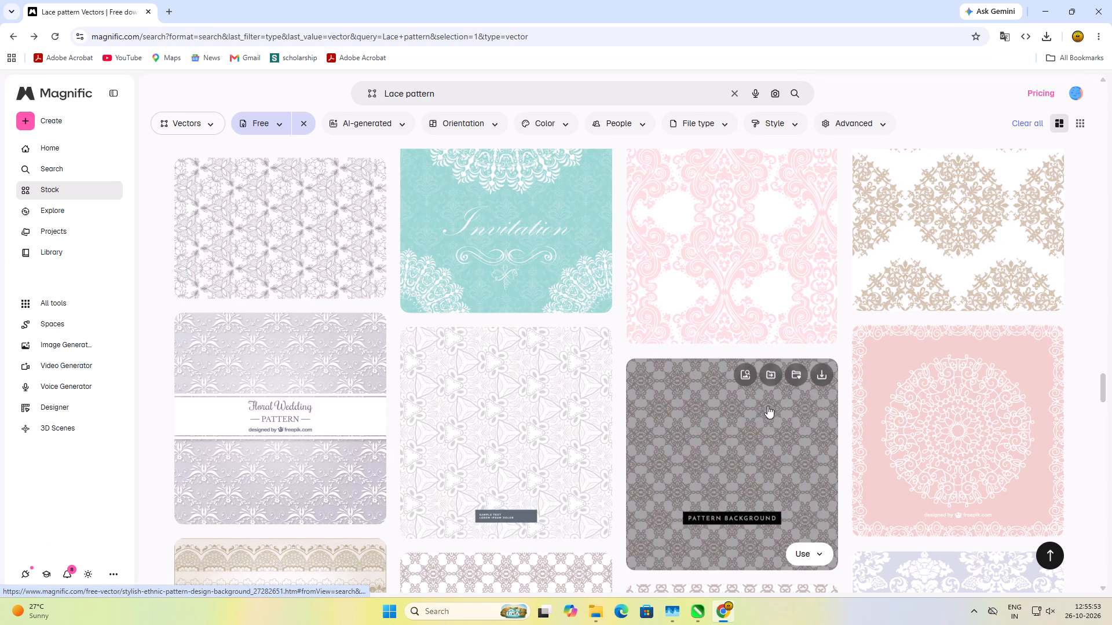
Continue through the lace results and examine the pink Lacy border vector in its preview.
{"action": "scroll", "coordinate": [758, 270], "scroll_direction": "down", "scroll_amount": 4}
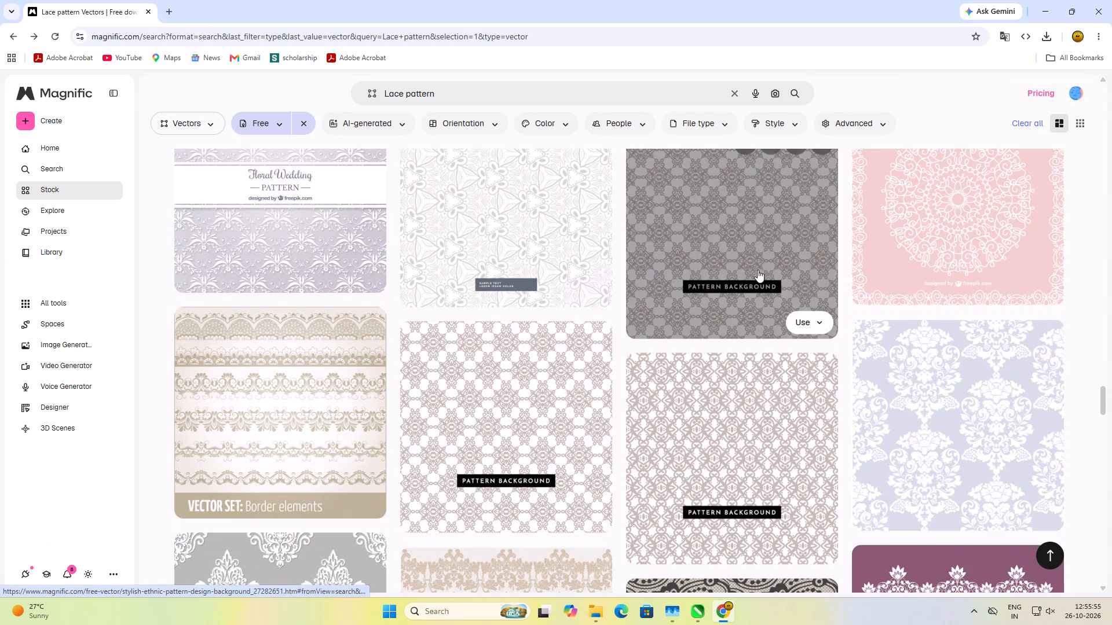
{"action": "scroll", "coordinate": [758, 270], "scroll_direction": "down", "scroll_amount": 8}
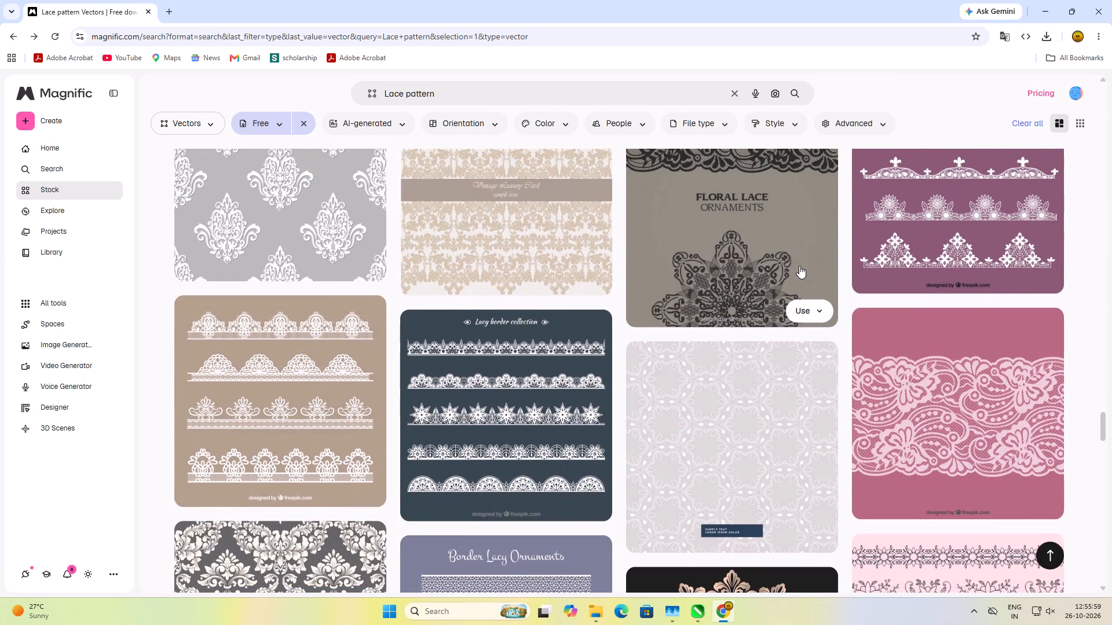
{"action": "scroll", "coordinate": [799, 266], "scroll_direction": "down", "scroll_amount": 2}
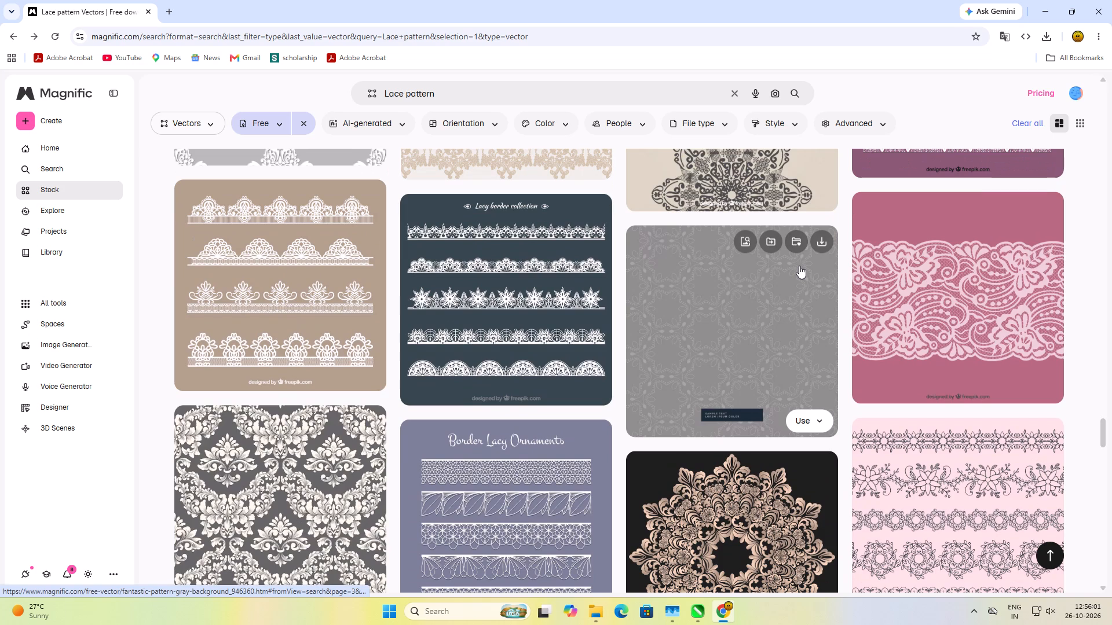
{"action": "scroll", "coordinate": [799, 266], "scroll_direction": "down", "scroll_amount": 1}
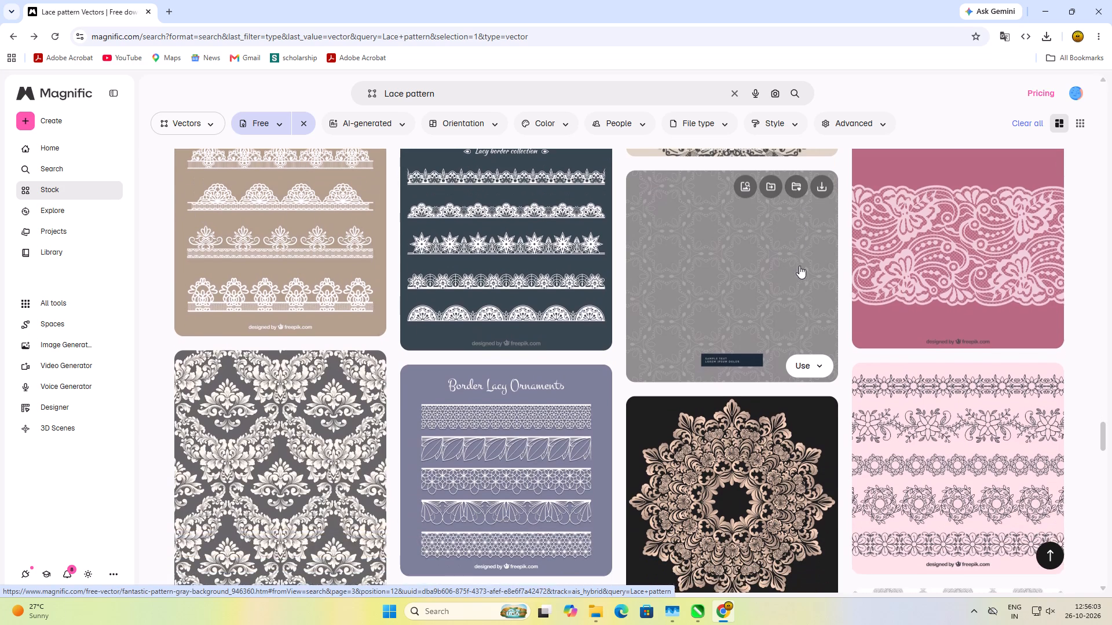
{"action": "left_click", "coordinate": [972, 231]}
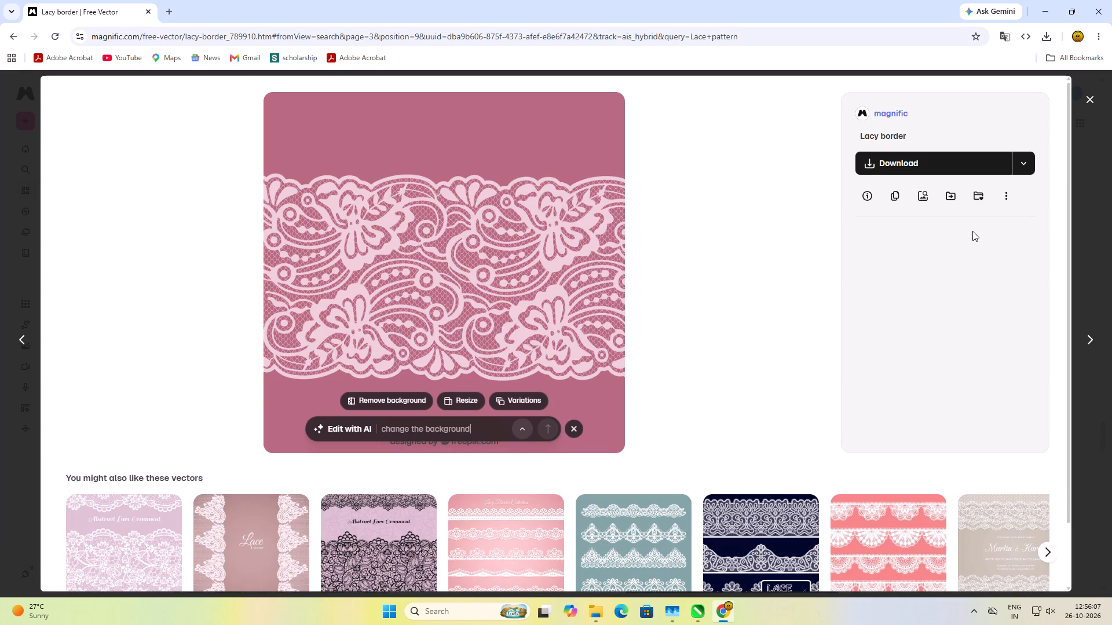
{"action": "scroll", "coordinate": [471, 291], "scroll_direction": "up", "scroll_amount": 7}
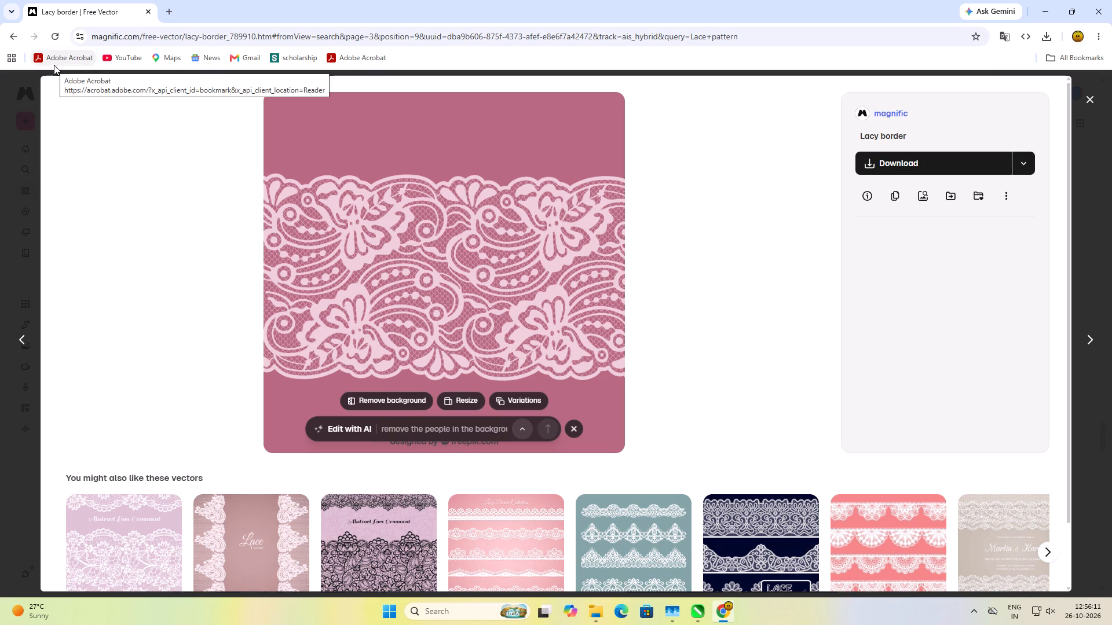
{"action": "left_click", "coordinate": [6, 36]}
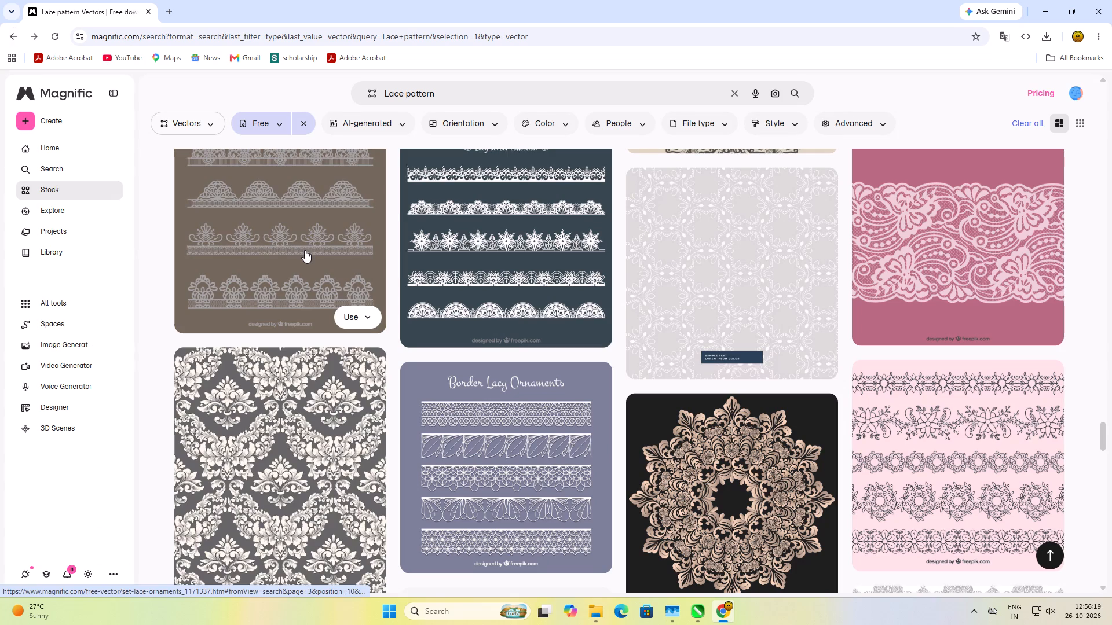
Download the Floral lace ornaments vector (Border Lacy Ornaments) as an EPS file and return to the search results.
{"action": "scroll", "coordinate": [305, 250], "scroll_direction": "down", "scroll_amount": 4}
{"action": "left_click", "coordinate": [467, 233]}
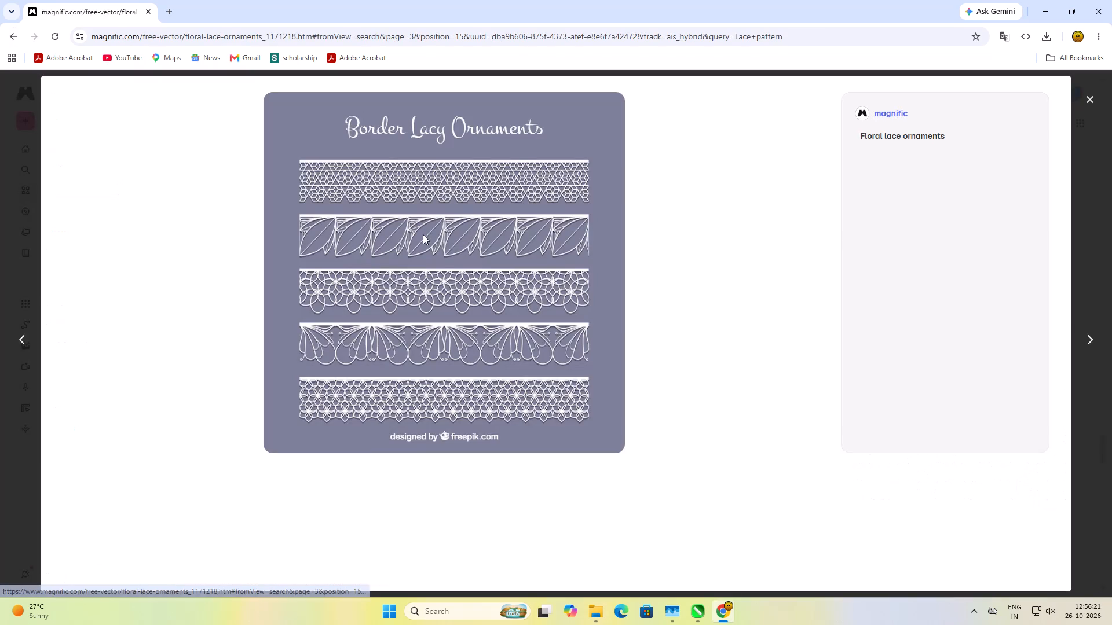
{"action": "left_click", "coordinate": [1027, 168]}
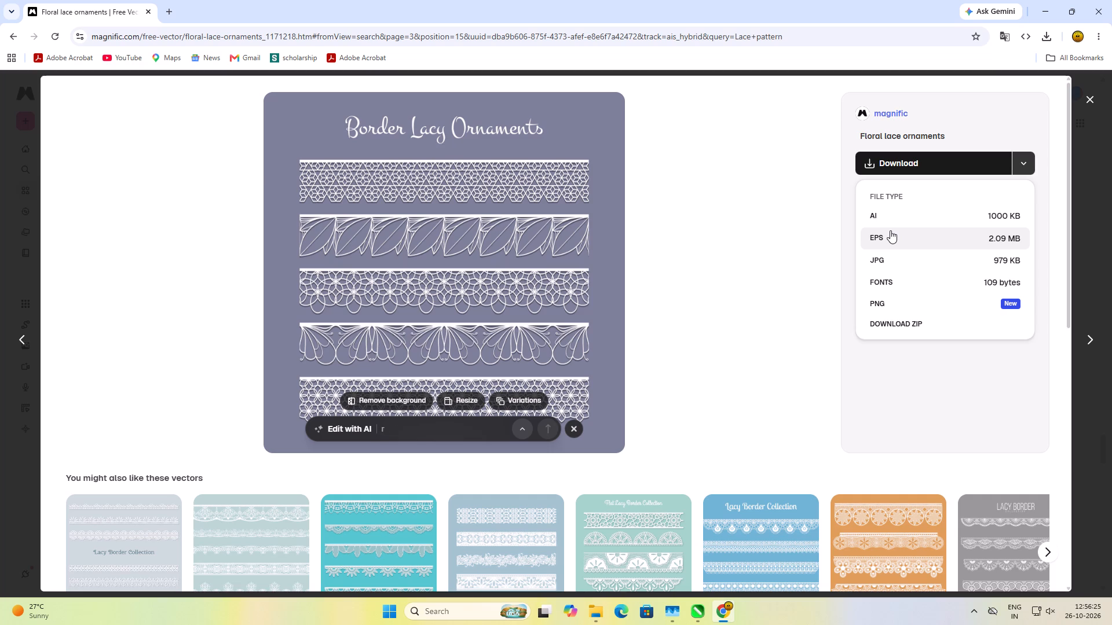
{"action": "left_click", "coordinate": [890, 230]}
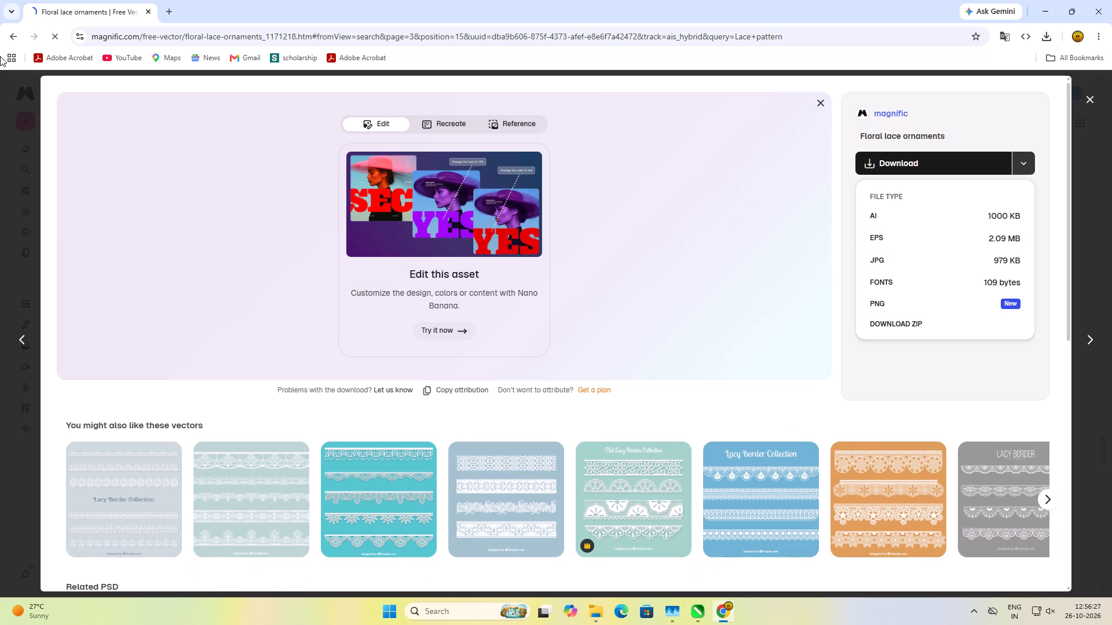
{"action": "left_click", "coordinate": [2, 35]}
Browse further through the free Lace pattern vectors, examining the lacy border collections and seamless ornamental patterns.
{"action": "scroll", "coordinate": [511, 388], "scroll_direction": "down", "scroll_amount": 1}
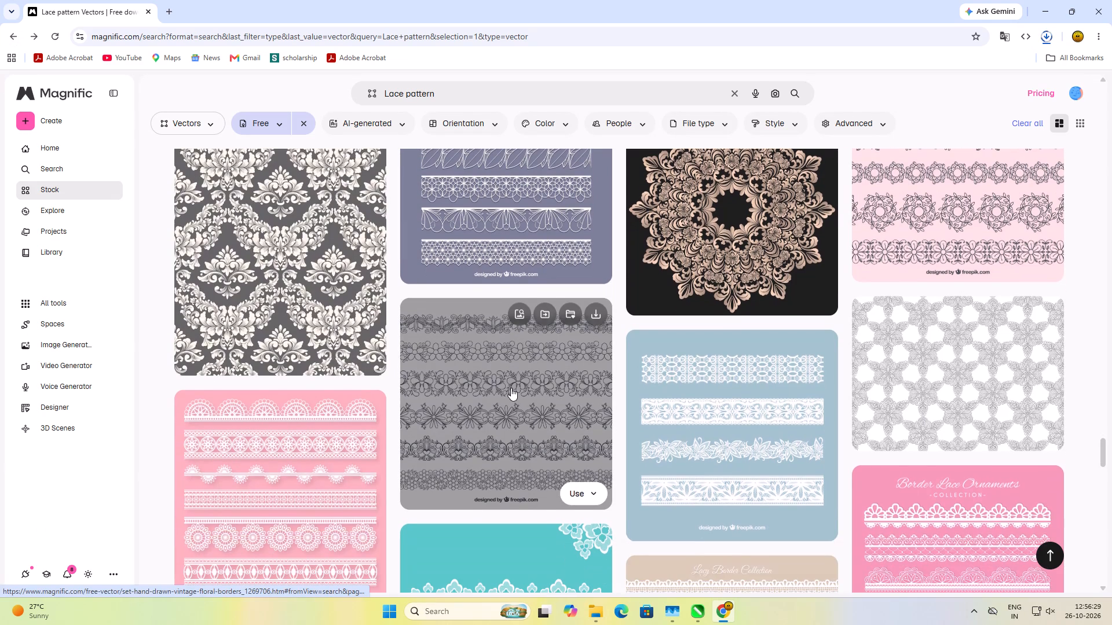
{"action": "scroll", "coordinate": [511, 388], "scroll_direction": "down", "scroll_amount": 5}
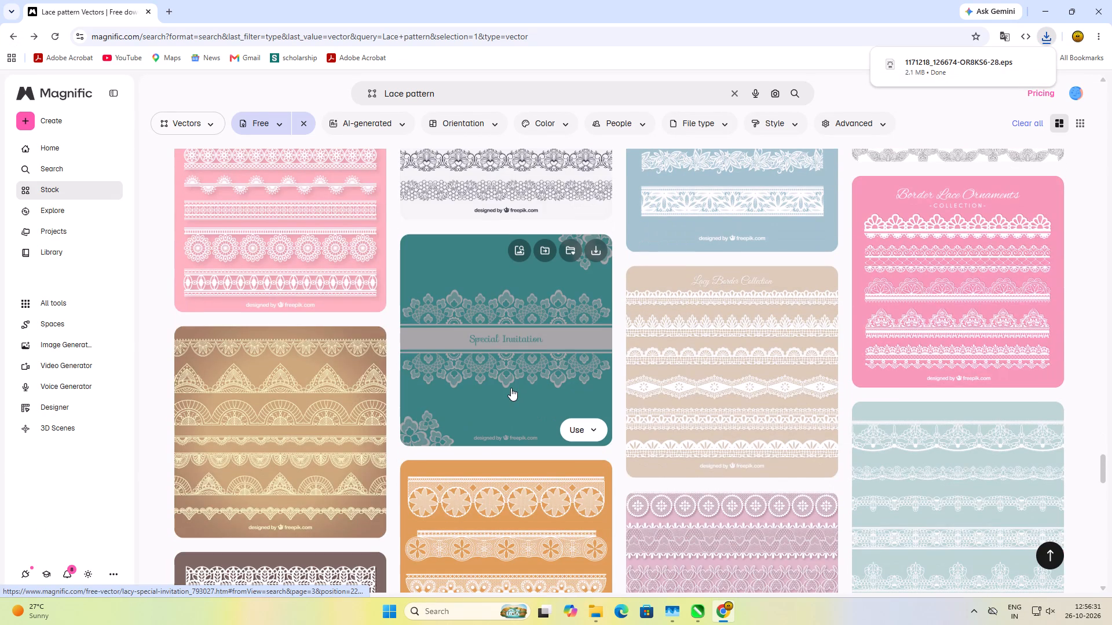
{"action": "scroll", "coordinate": [511, 388], "scroll_direction": "down", "scroll_amount": 4}
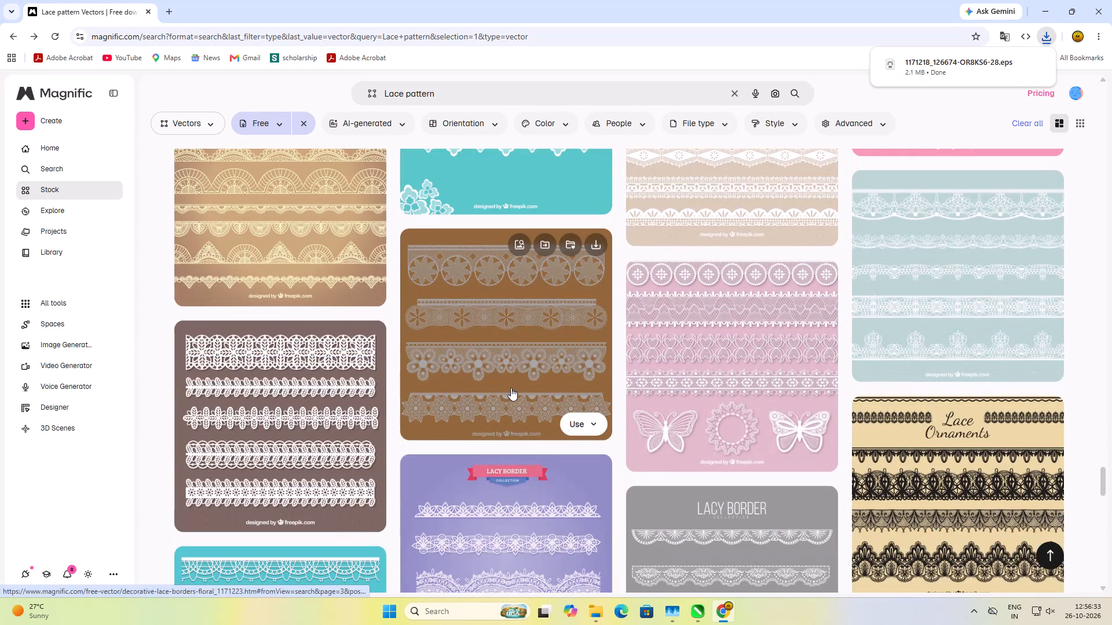
{"action": "scroll", "coordinate": [511, 388], "scroll_direction": "down", "scroll_amount": 1}
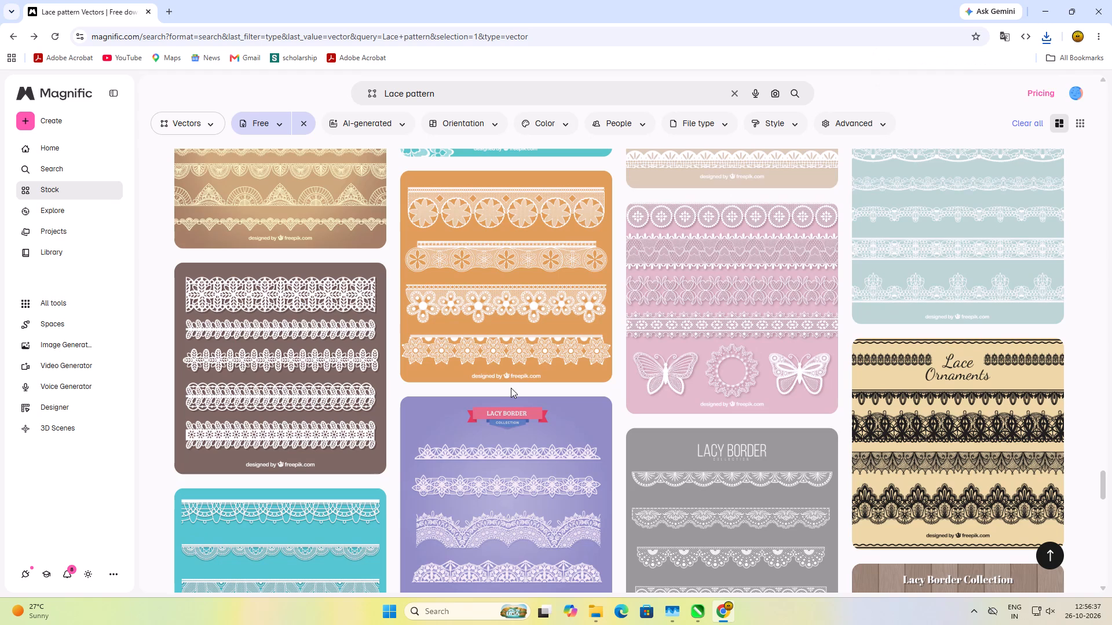
{"action": "scroll", "coordinate": [511, 388], "scroll_direction": "down", "scroll_amount": 2}
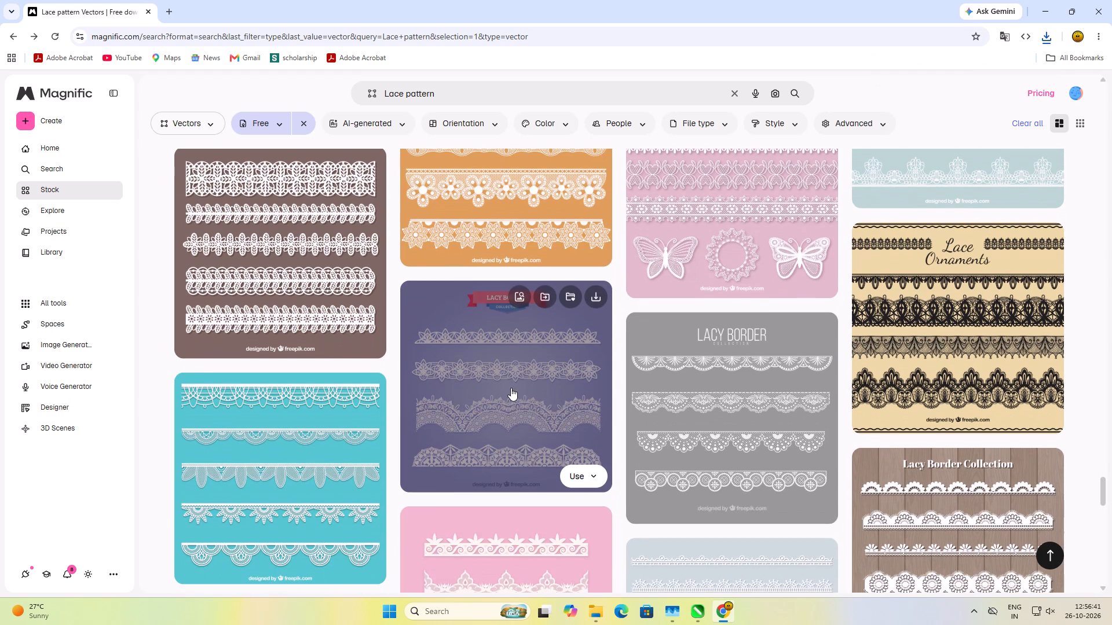
{"action": "scroll", "coordinate": [511, 388], "scroll_direction": "down", "scroll_amount": 5}
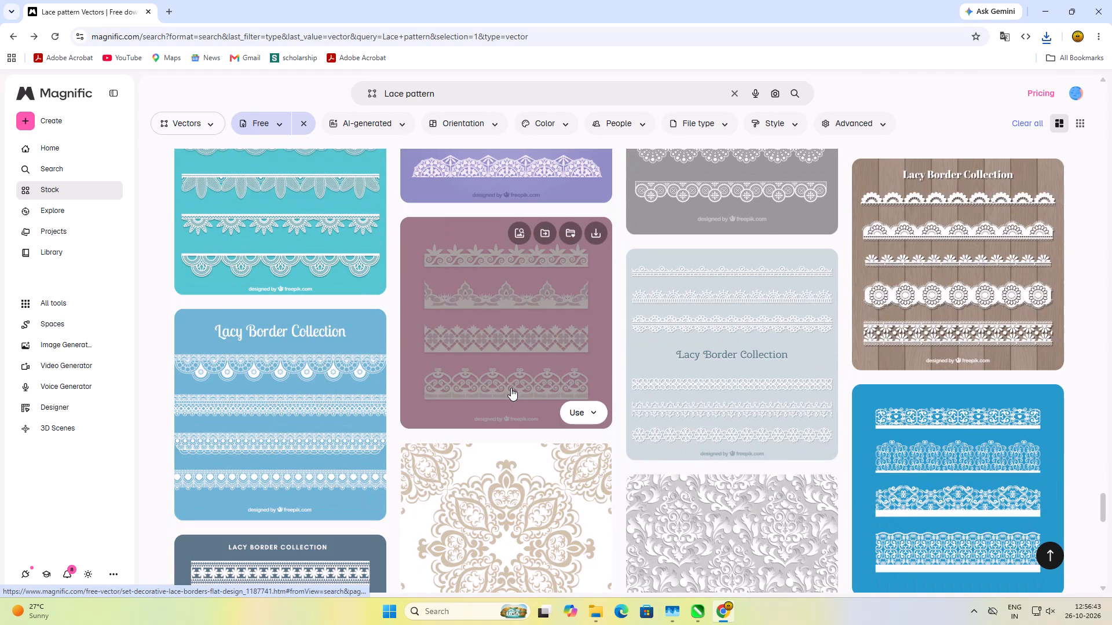
{"action": "scroll", "coordinate": [511, 388], "scroll_direction": "down", "scroll_amount": 3}
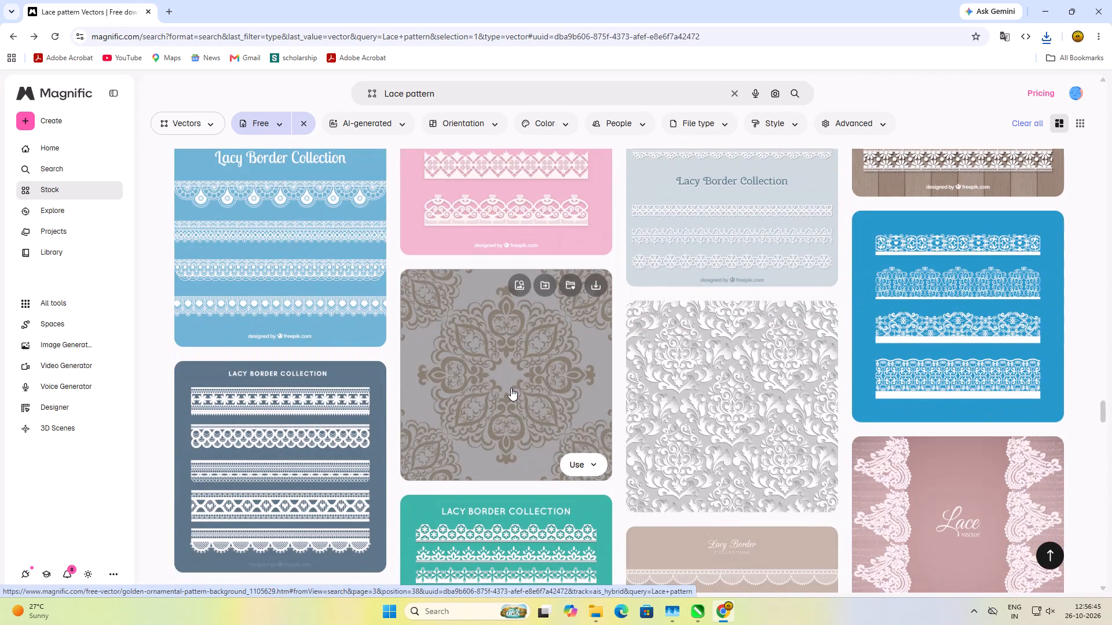
{"action": "scroll", "coordinate": [511, 388], "scroll_direction": "down", "scroll_amount": 9}
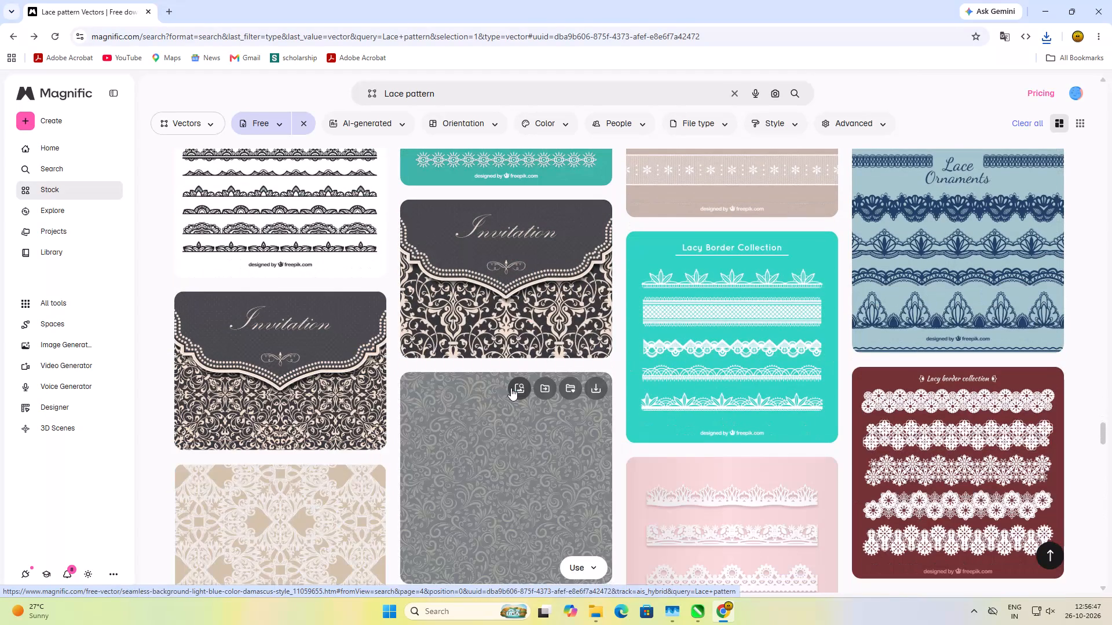
{"action": "scroll", "coordinate": [511, 388], "scroll_direction": "down", "scroll_amount": 3}
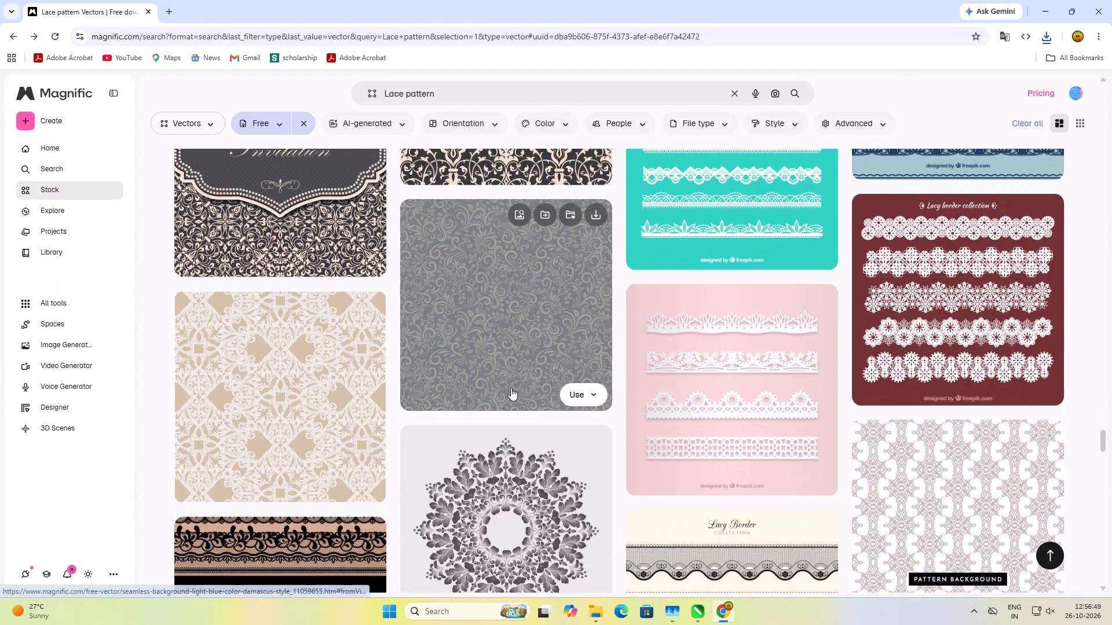
{"action": "scroll", "coordinate": [511, 388], "scroll_direction": "down", "scroll_amount": 9}
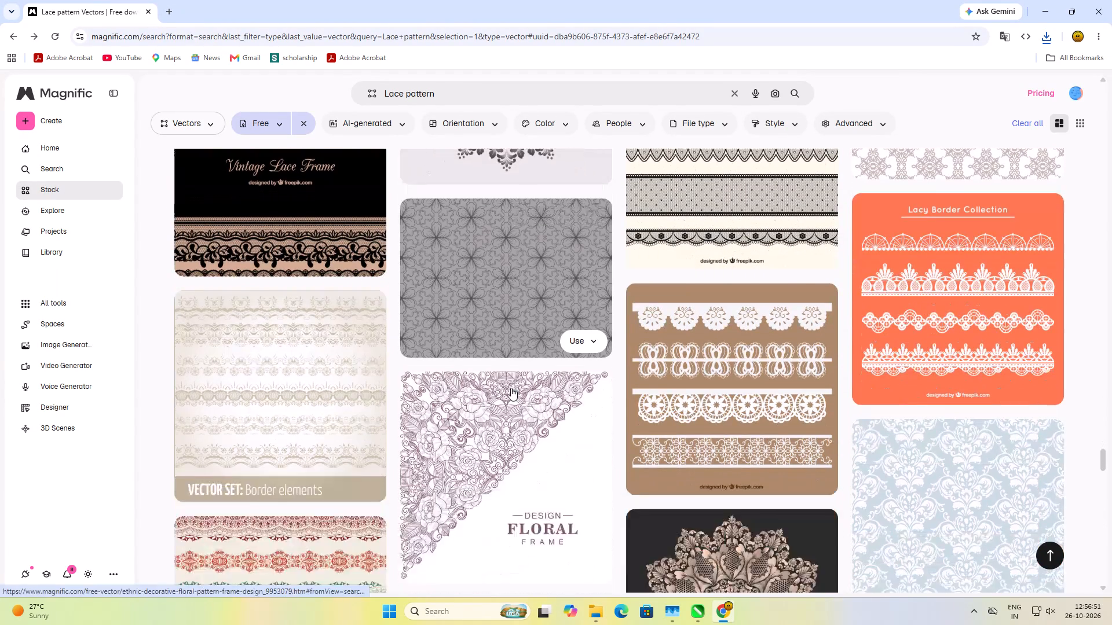
{"action": "scroll", "coordinate": [511, 388], "scroll_direction": "down", "scroll_amount": 3}
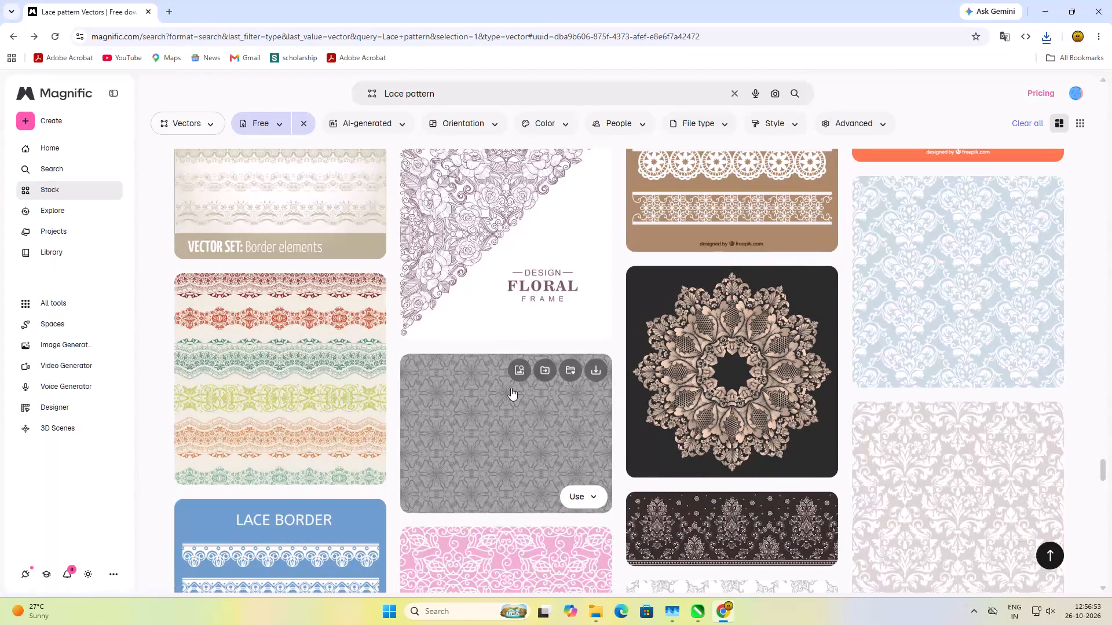
{"action": "left_click", "coordinate": [357, 391]}
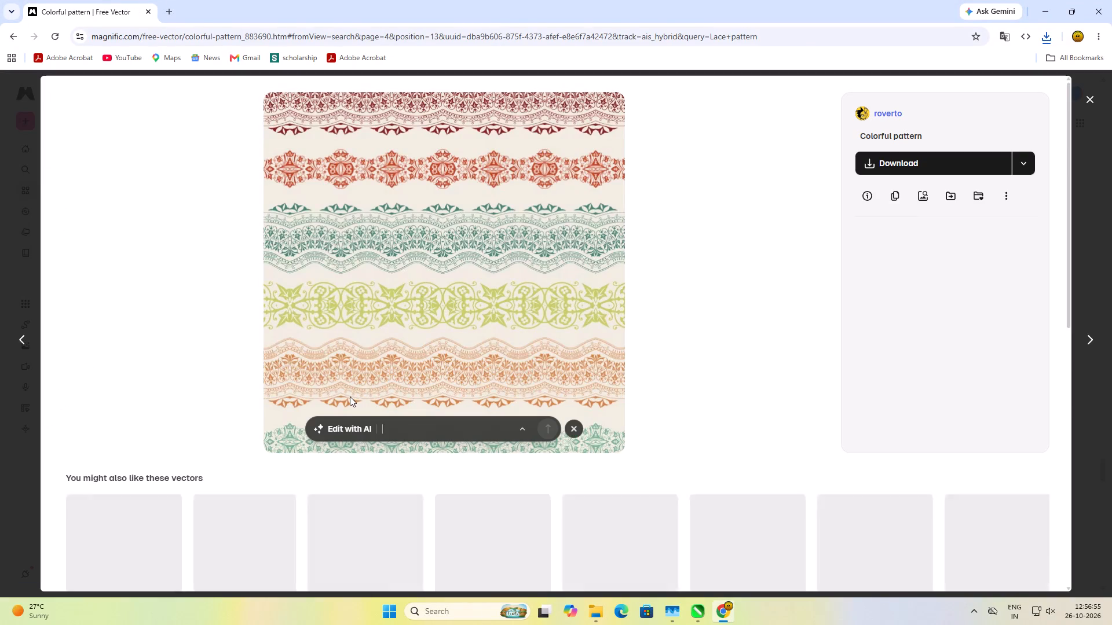
{"action": "left_click", "coordinate": [1011, 166]}
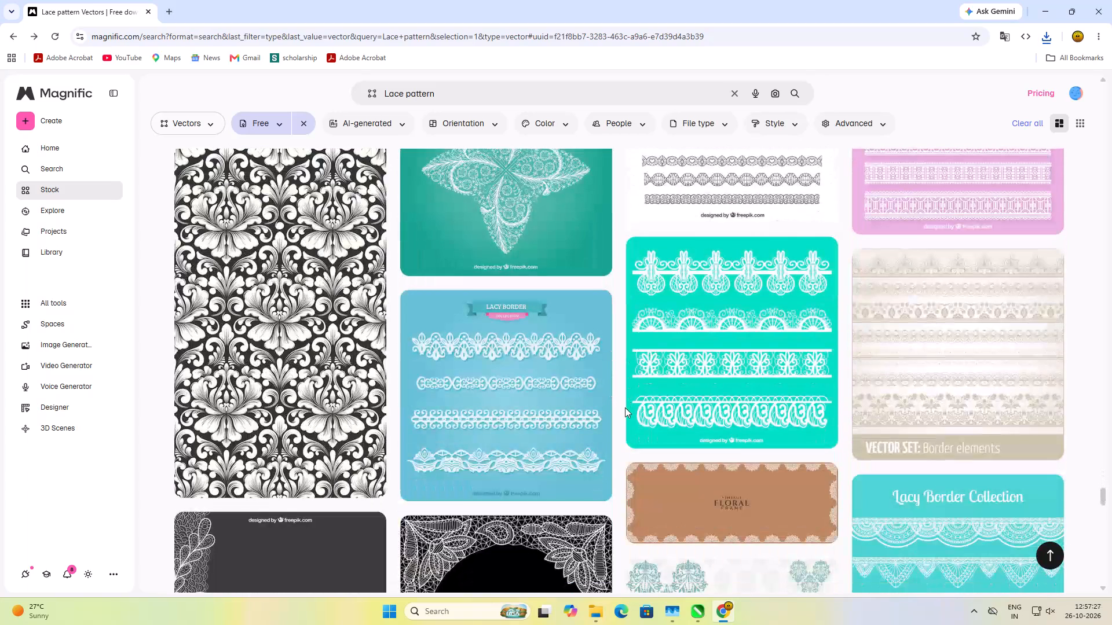
{"action": "scroll", "coordinate": [625, 407], "scroll_direction": "down", "scroll_amount": 5}
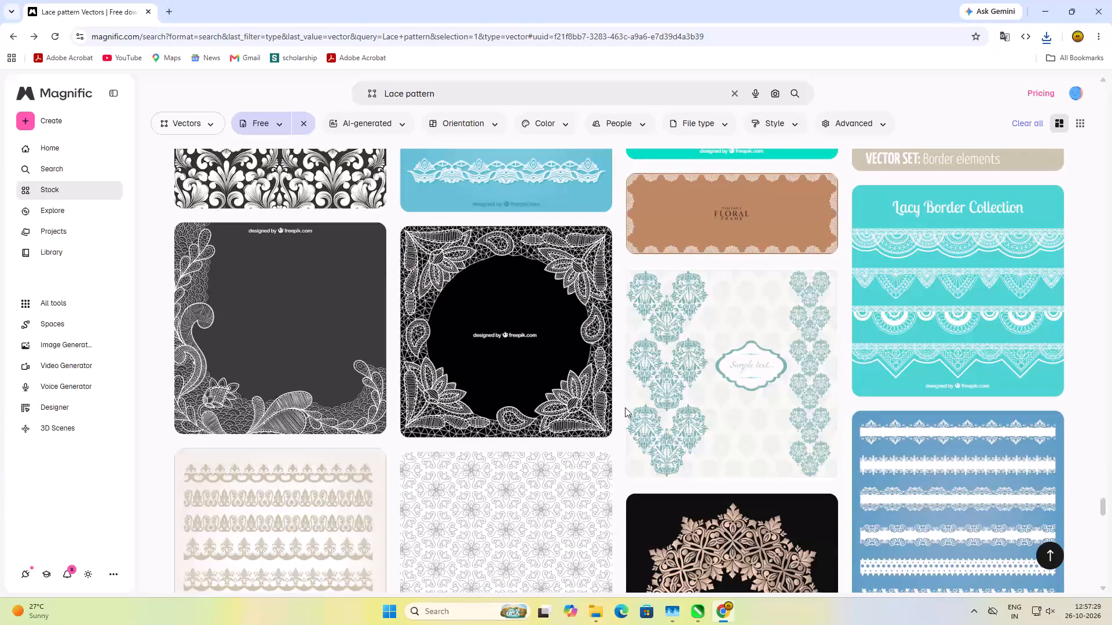
{"action": "scroll", "coordinate": [625, 407], "scroll_direction": "down", "scroll_amount": 9}
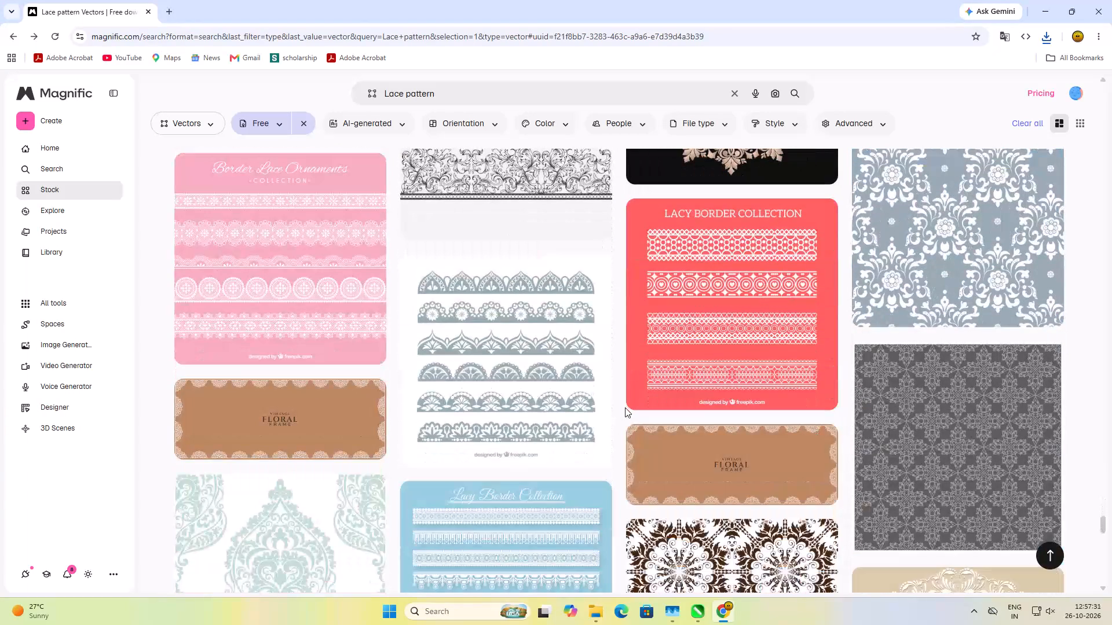
{"action": "scroll", "coordinate": [625, 407], "scroll_direction": "down", "scroll_amount": 5}
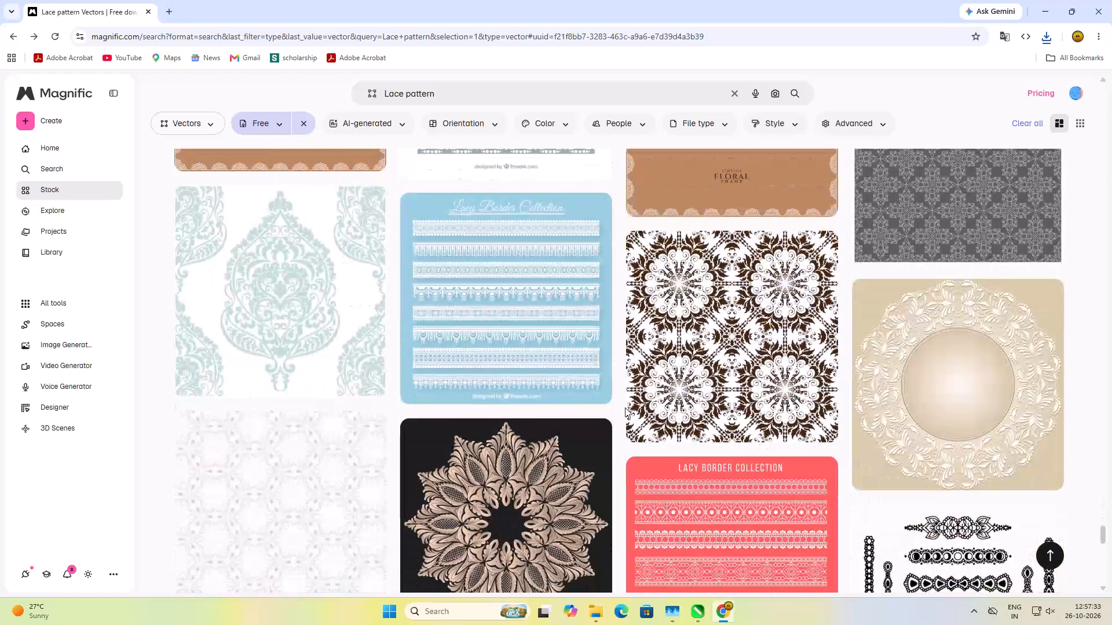
{"action": "scroll", "coordinate": [625, 407], "scroll_direction": "down", "scroll_amount": 7}
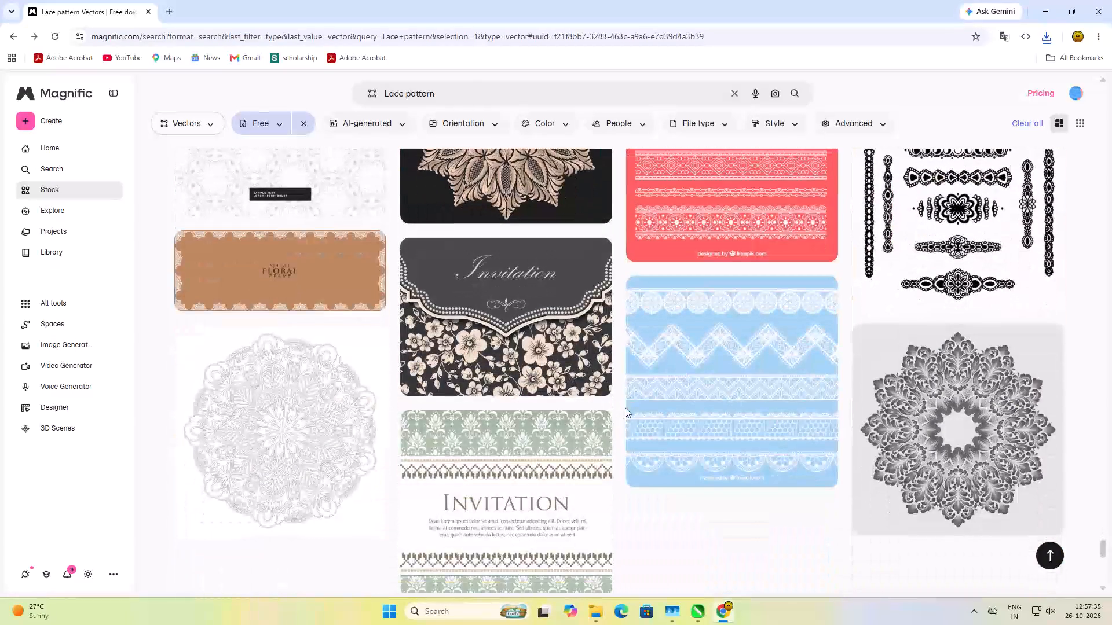
{"action": "scroll", "coordinate": [625, 407], "scroll_direction": "down", "scroll_amount": 4}
{"action": "left_click", "coordinate": [624, 448]}
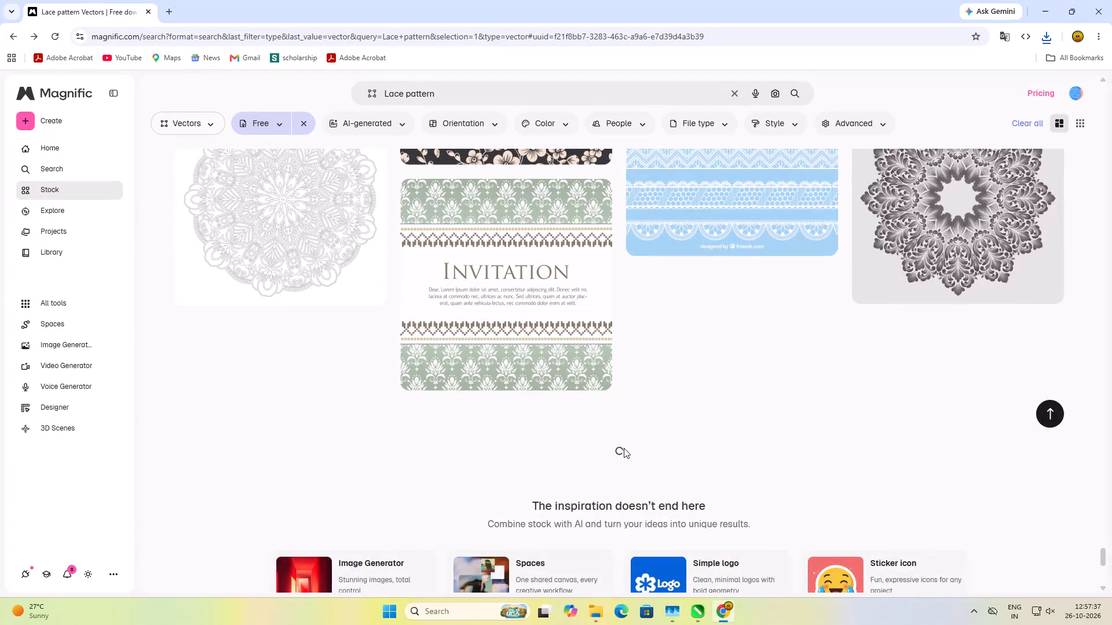
Examine the next batch of free Lace pattern vectors, comparing lacy borders, seamless ornaments, round mandalas and black lace frames.
{"action": "scroll", "coordinate": [624, 448], "scroll_direction": "down", "scroll_amount": 2}
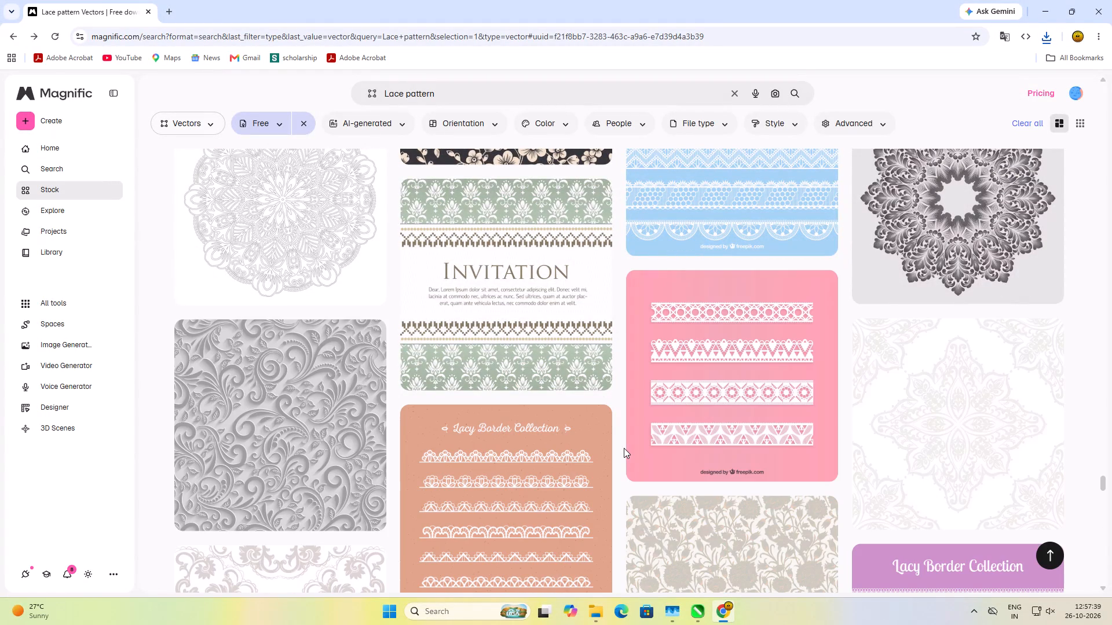
{"action": "scroll", "coordinate": [624, 448], "scroll_direction": "down", "scroll_amount": 4}
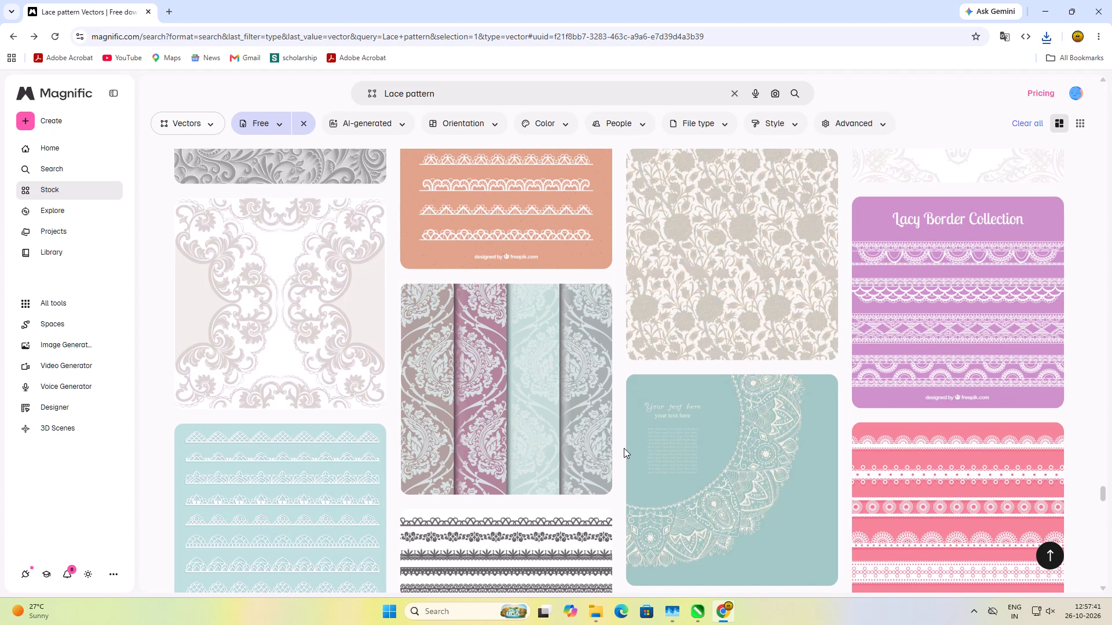
{"action": "scroll", "coordinate": [624, 448], "scroll_direction": "down", "scroll_amount": 8}
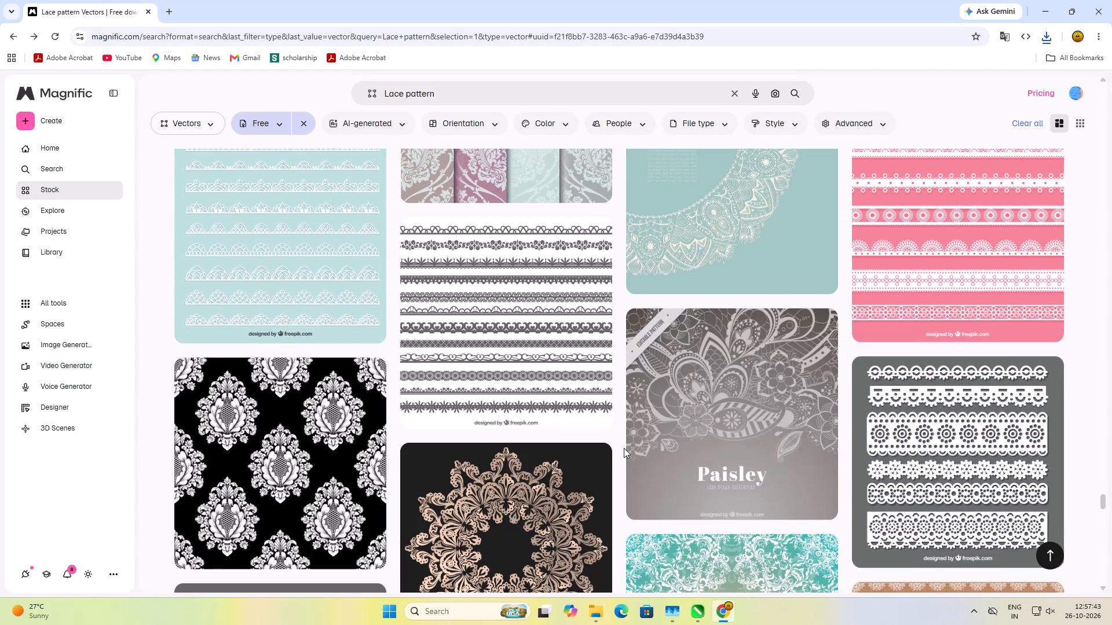
{"action": "scroll", "coordinate": [624, 448], "scroll_direction": "down", "scroll_amount": 3}
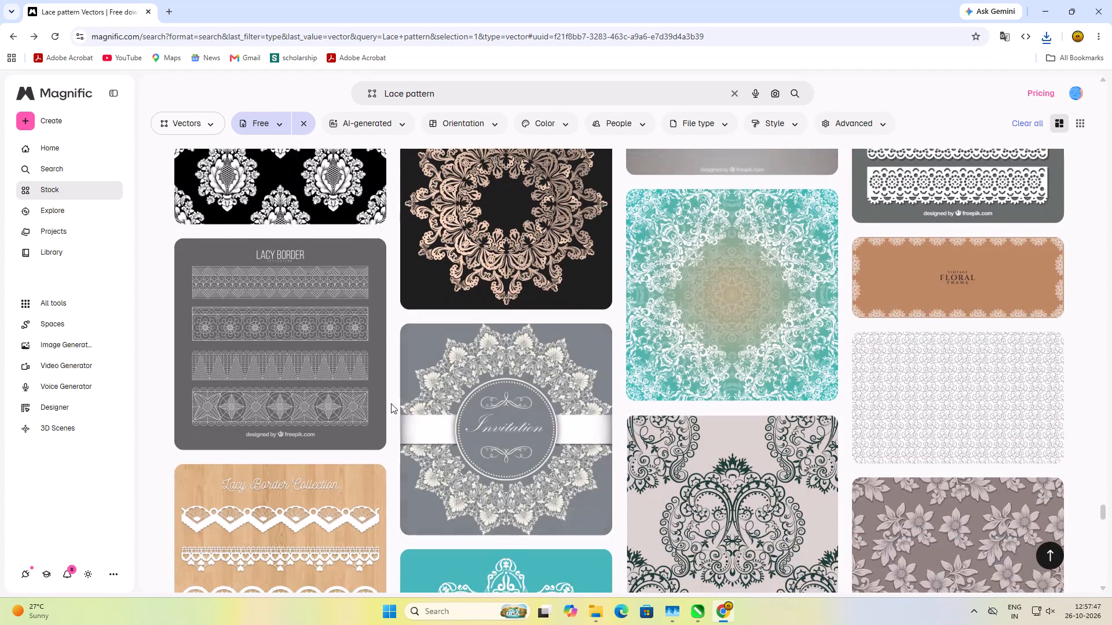
{"action": "scroll", "coordinate": [391, 403], "scroll_direction": "down", "scroll_amount": 7}
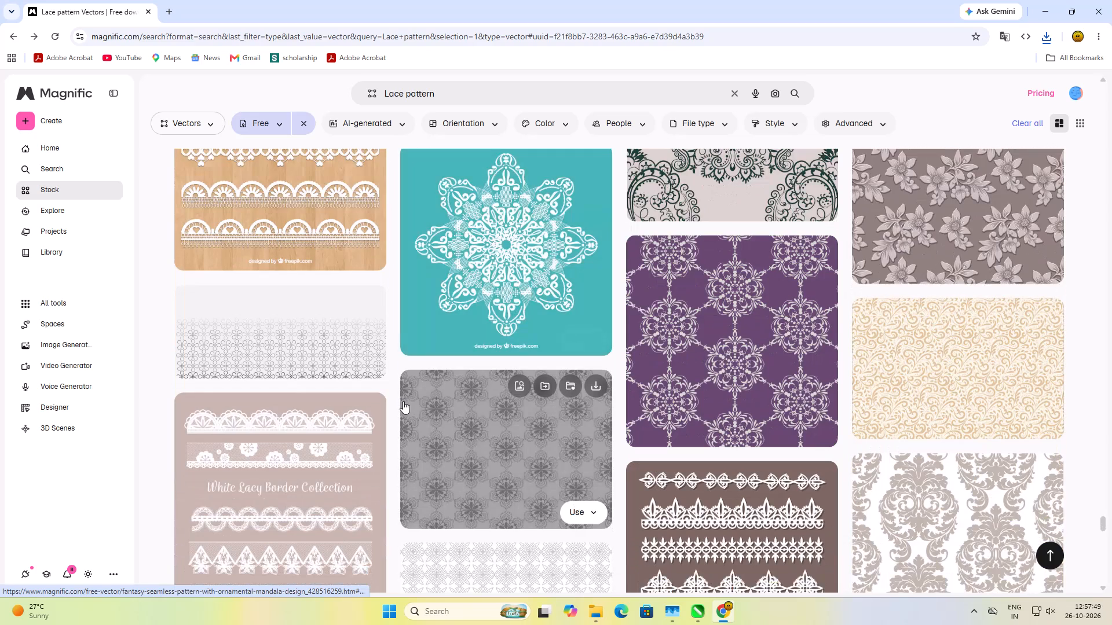
{"action": "scroll", "coordinate": [403, 401], "scroll_direction": "down", "scroll_amount": 6}
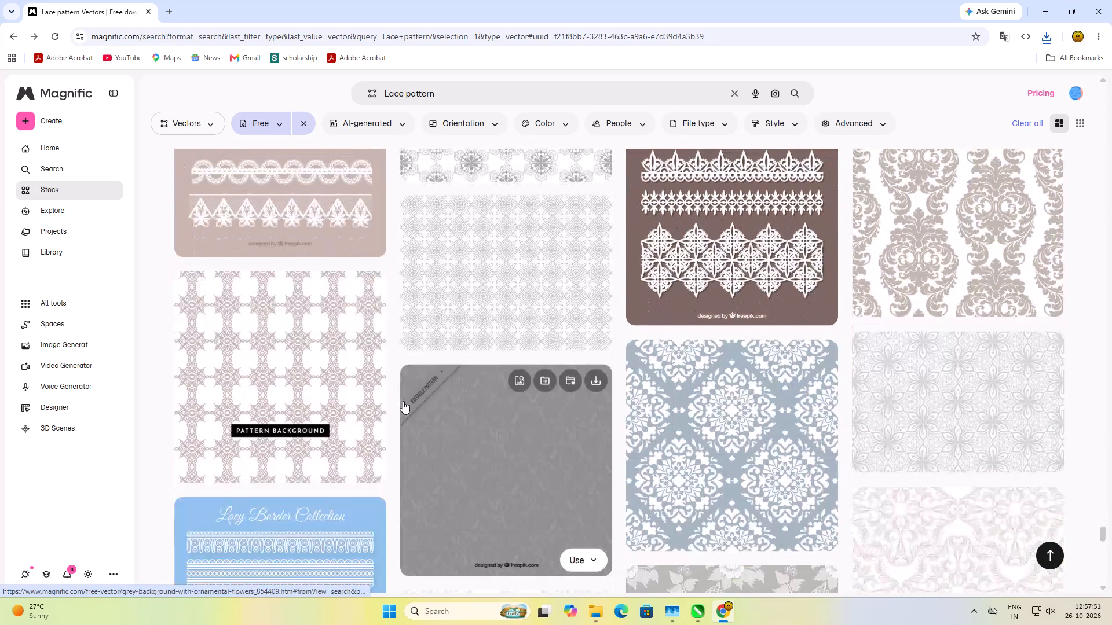
{"action": "scroll", "coordinate": [403, 401], "scroll_direction": "down", "scroll_amount": 9}
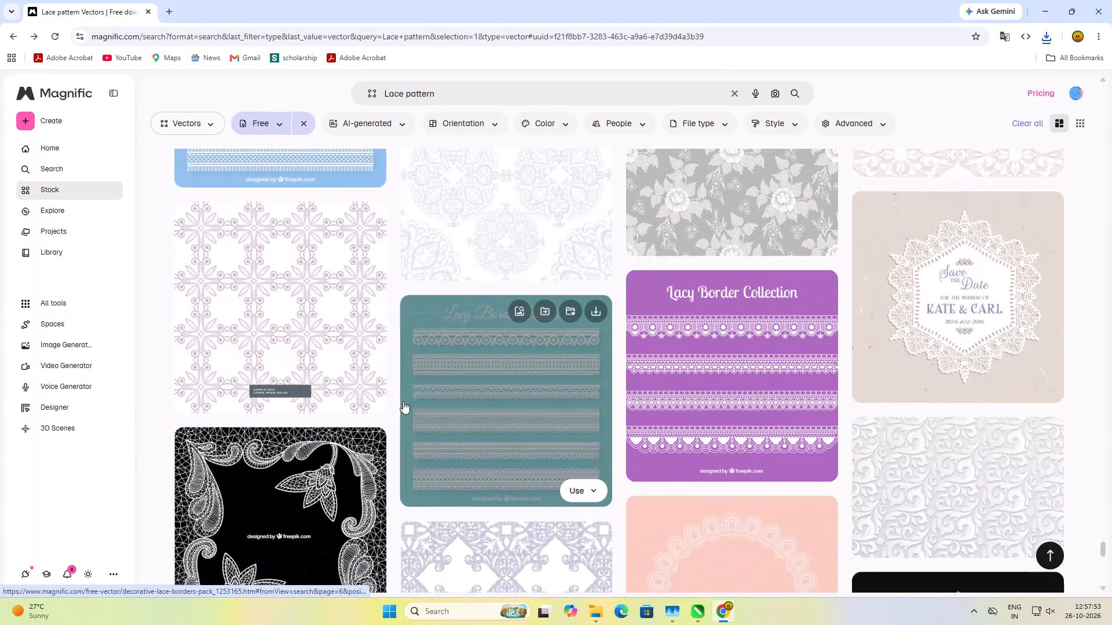
{"action": "scroll", "coordinate": [403, 401], "scroll_direction": "down", "scroll_amount": 6}
{"action": "scroll", "coordinate": [403, 401], "scroll_direction": "up", "scroll_amount": 3}
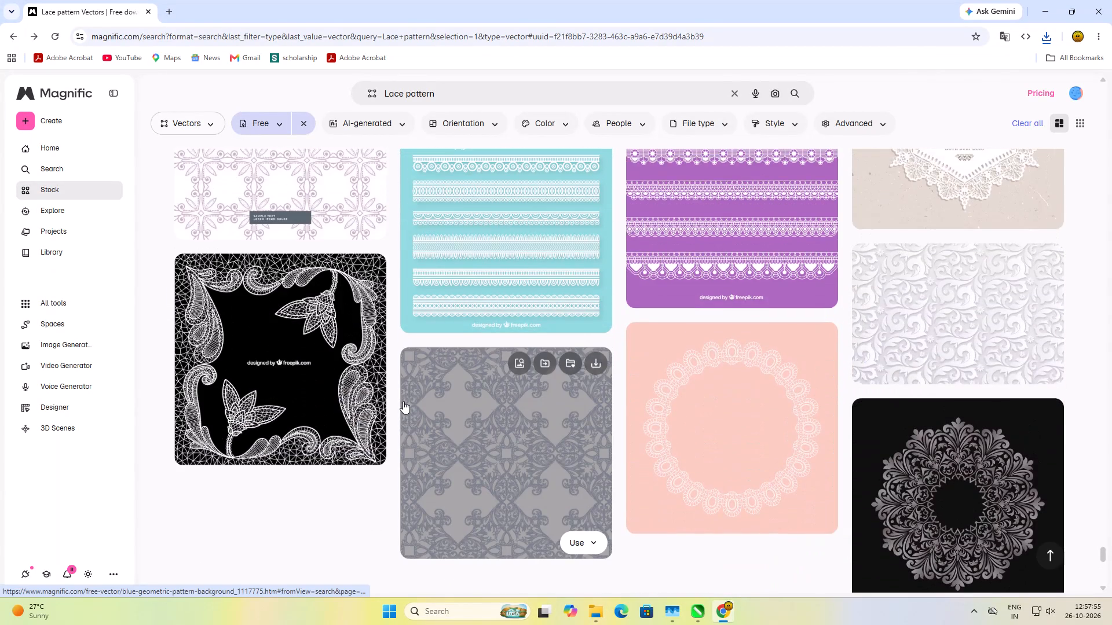
{"action": "scroll", "coordinate": [403, 401], "scroll_direction": "down", "scroll_amount": 2}
{"action": "left_click", "coordinate": [592, 549]}
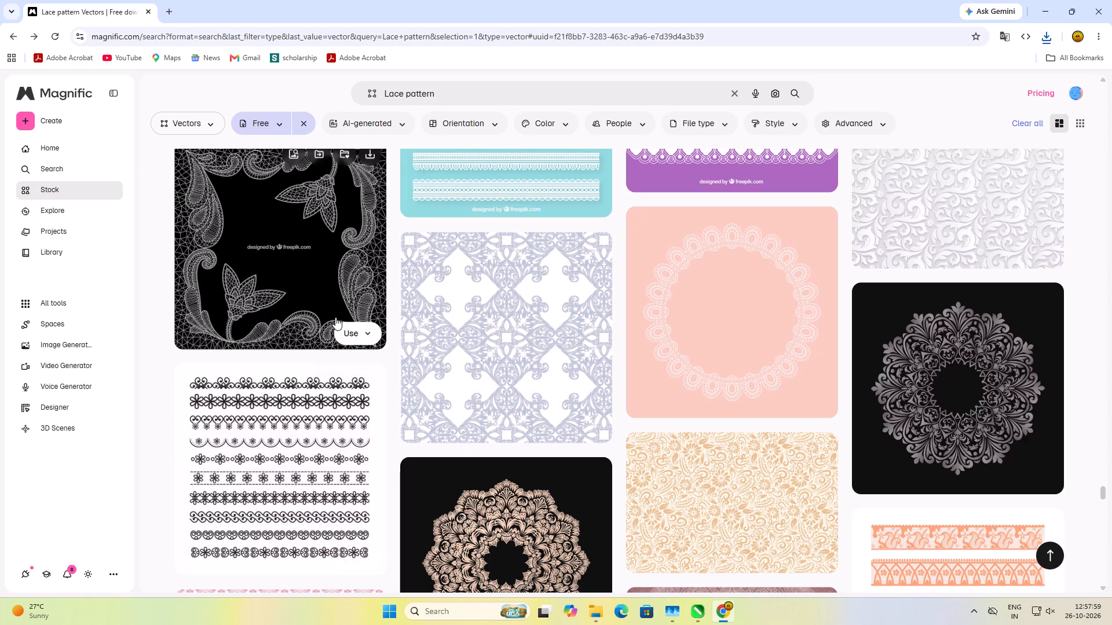
Inspect the Decorative frame with white flowers vector and its related vectors, PSDs and photos, and return to the search results.
{"action": "left_click", "coordinate": [335, 317]}
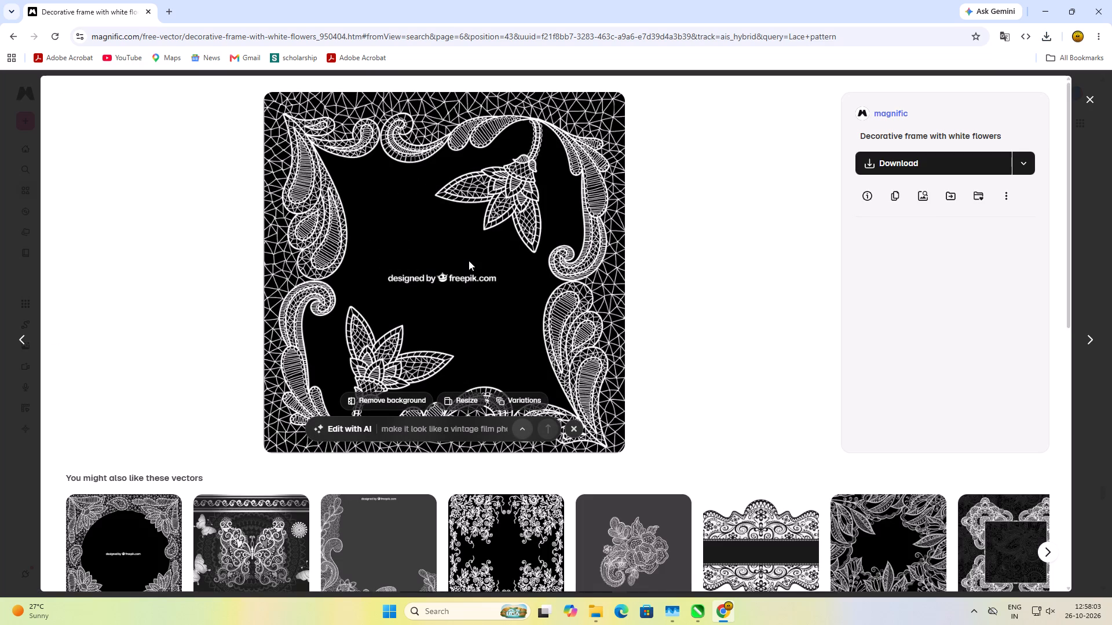
{"action": "scroll", "coordinate": [469, 260], "scroll_direction": "down", "scroll_amount": 3}
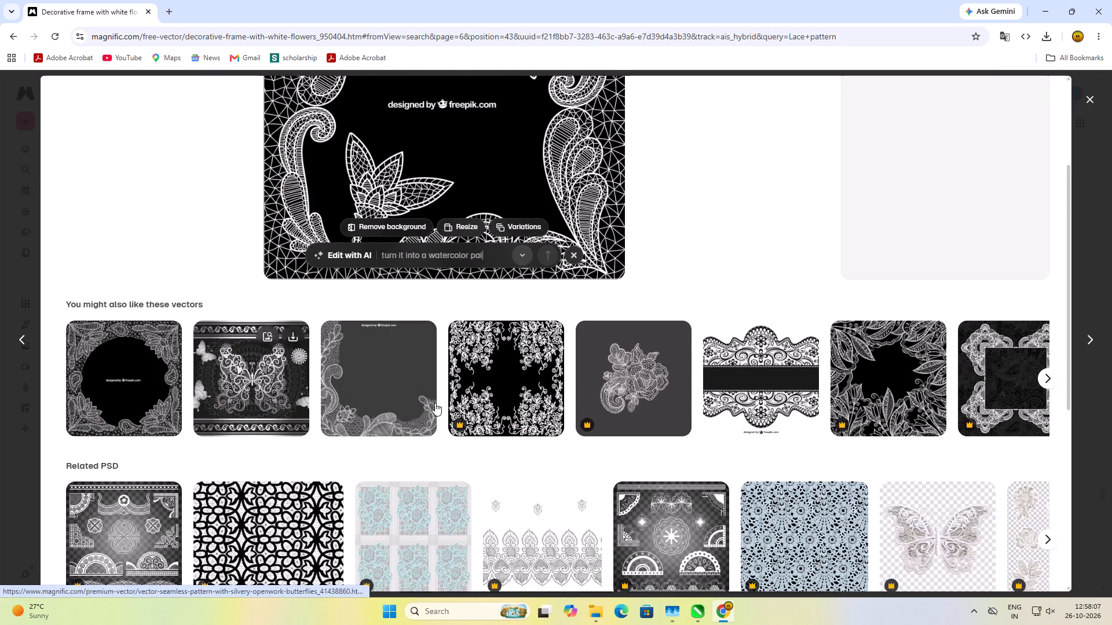
{"action": "scroll", "coordinate": [660, 387], "scroll_direction": "down", "scroll_amount": 2}
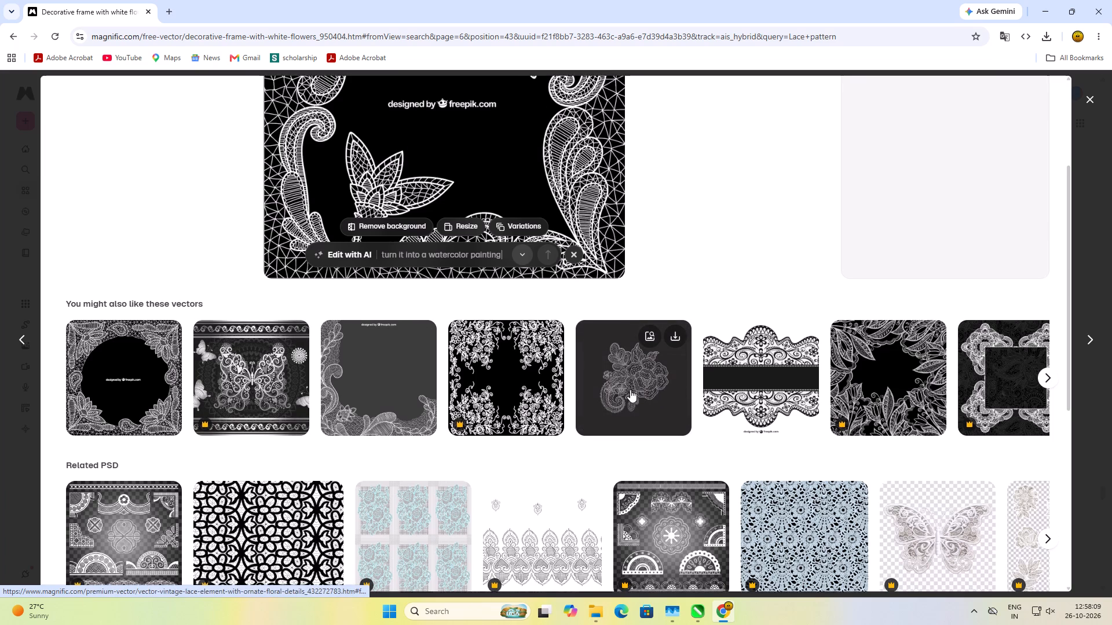
{"action": "scroll", "coordinate": [630, 389], "scroll_direction": "down", "scroll_amount": 2}
{"action": "scroll", "coordinate": [443, 391], "scroll_direction": "up", "scroll_amount": 10}
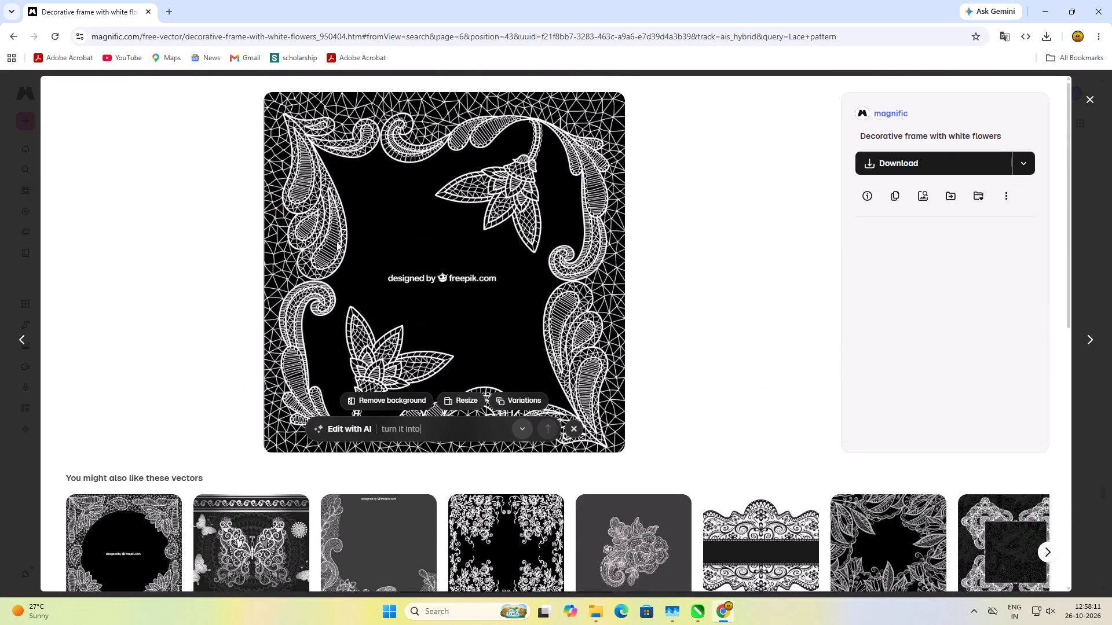
{"action": "left_click", "coordinate": [309, 217]}
{"action": "scroll", "coordinate": [522, 295], "scroll_direction": "down", "scroll_amount": 6}
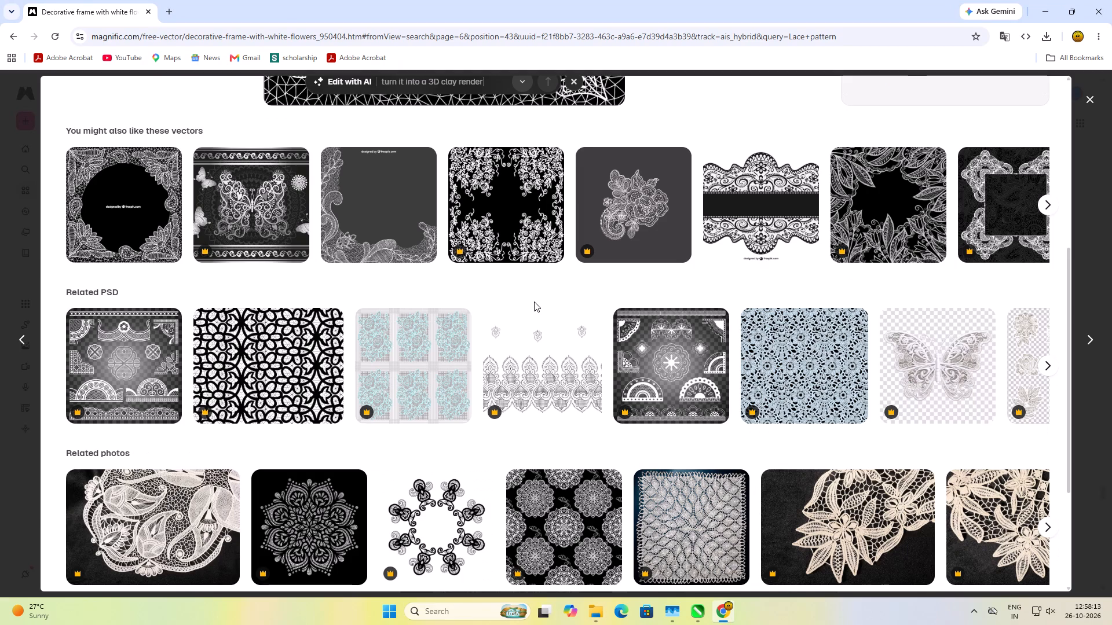
{"action": "scroll", "coordinate": [534, 302], "scroll_direction": "up", "scroll_amount": 6}
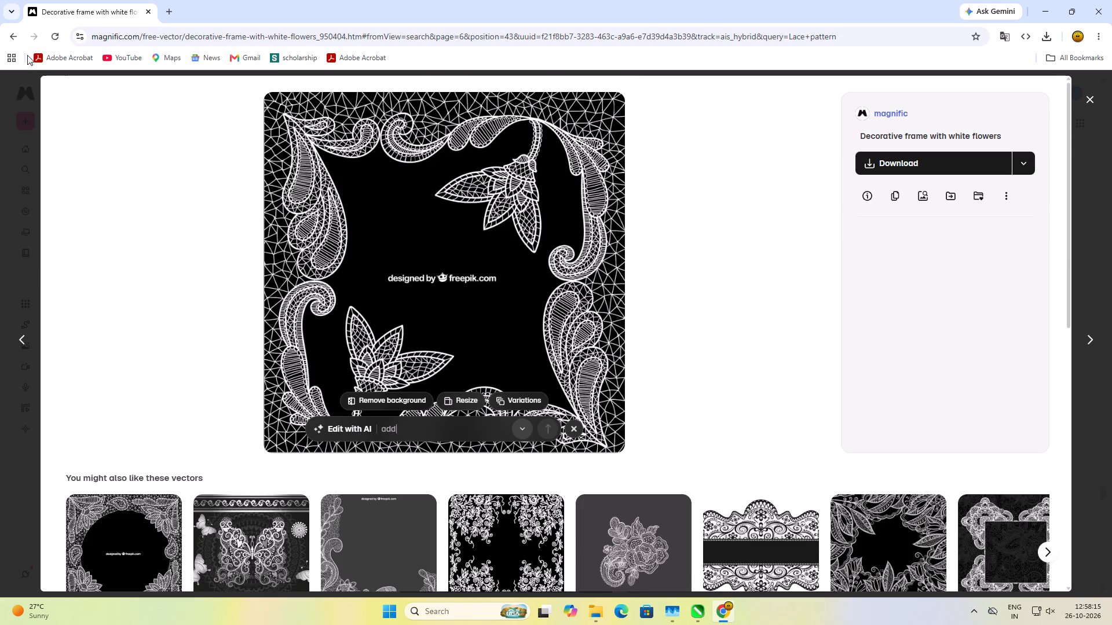
{"action": "left_click", "coordinate": [3, 36]}
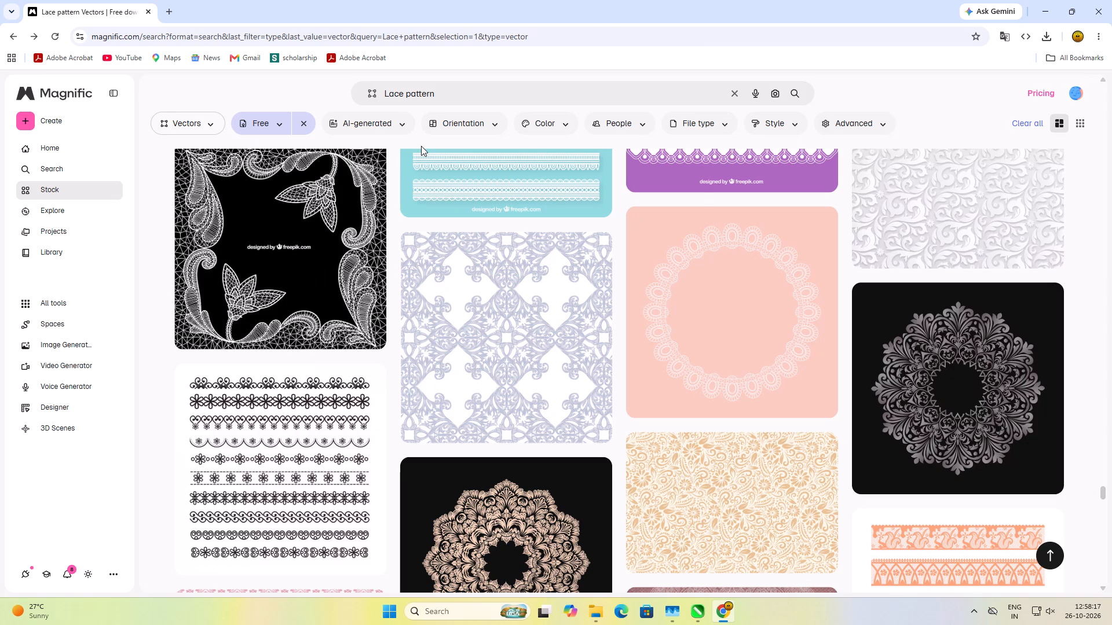
Continue through the free Lace pattern results below the black flower frame, examining the mandalas, invitations and seamless ornaments.
{"action": "scroll", "coordinate": [741, 407], "scroll_direction": "down", "scroll_amount": 5}
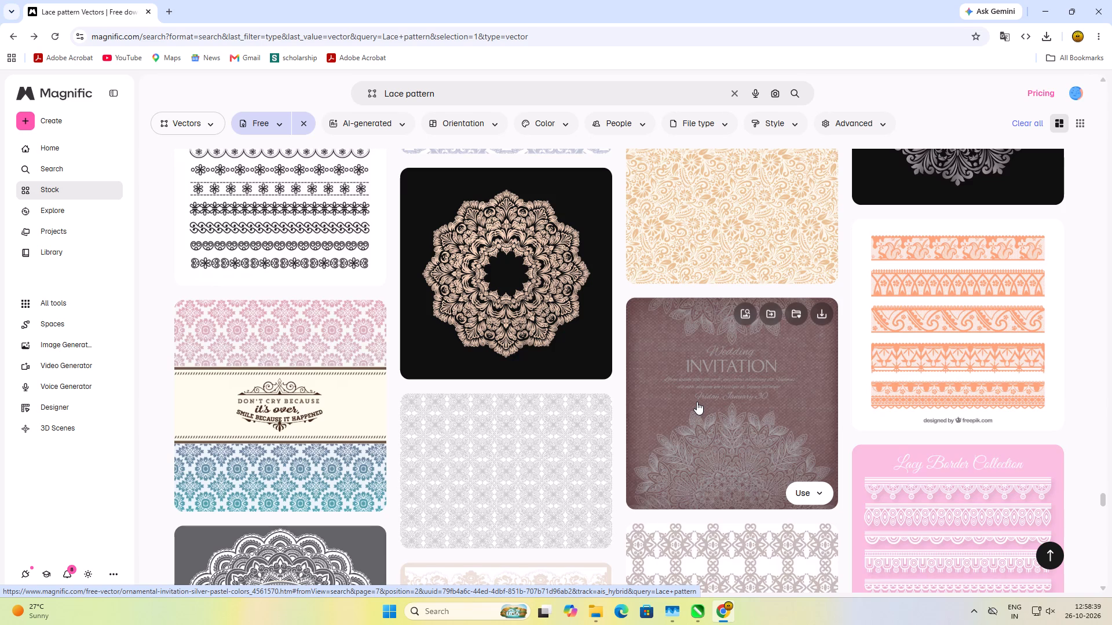
{"action": "scroll", "coordinate": [697, 402], "scroll_direction": "down", "scroll_amount": 11}
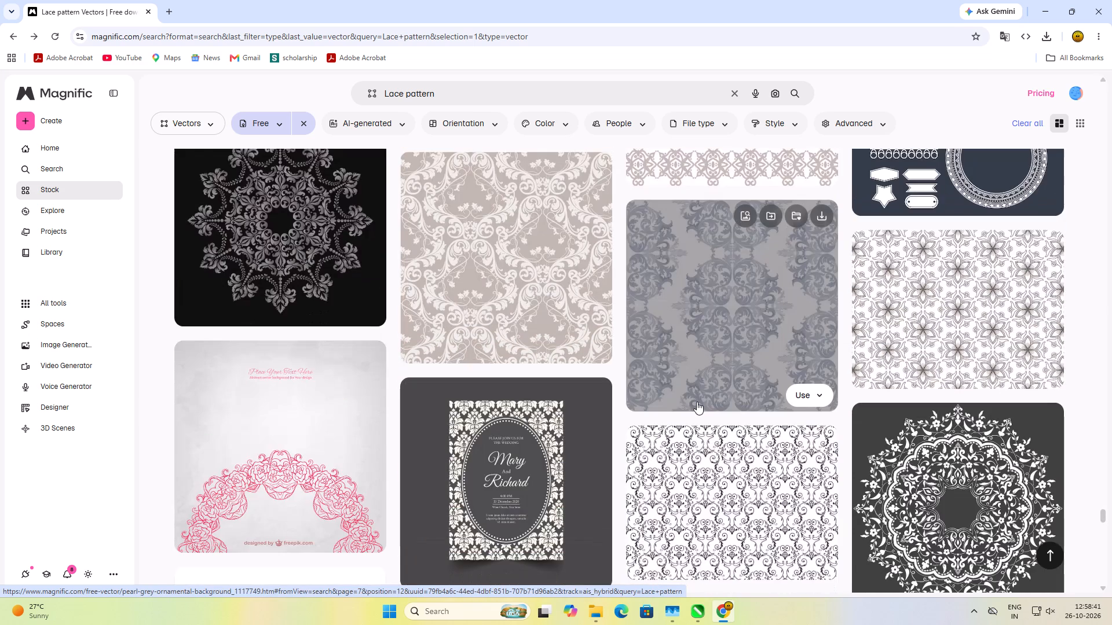